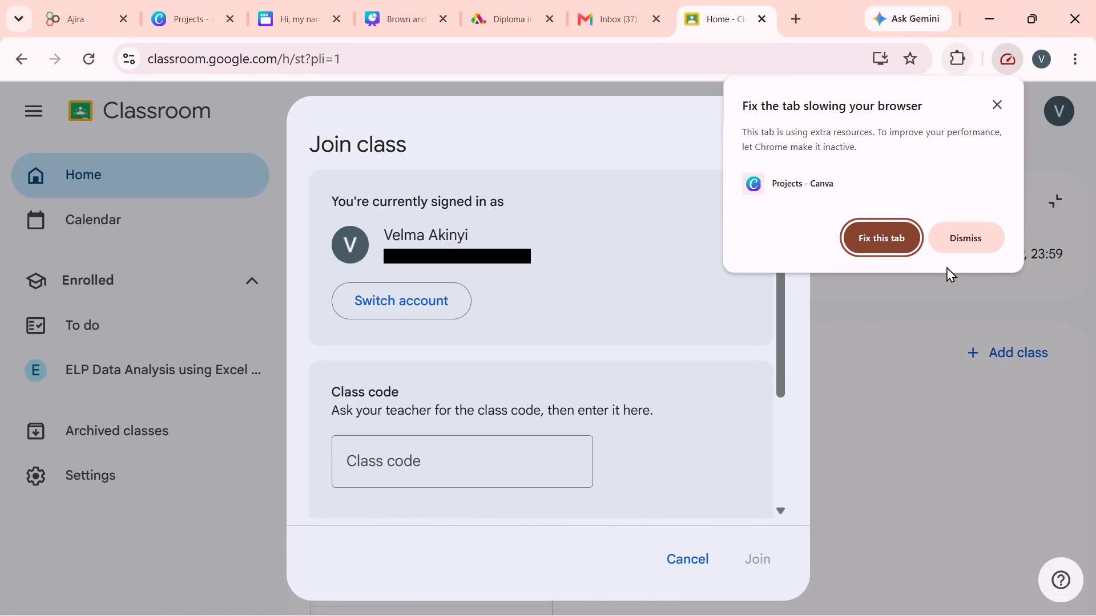
Dismiss the Join class dialog without entering a class code.
click(878, 325)
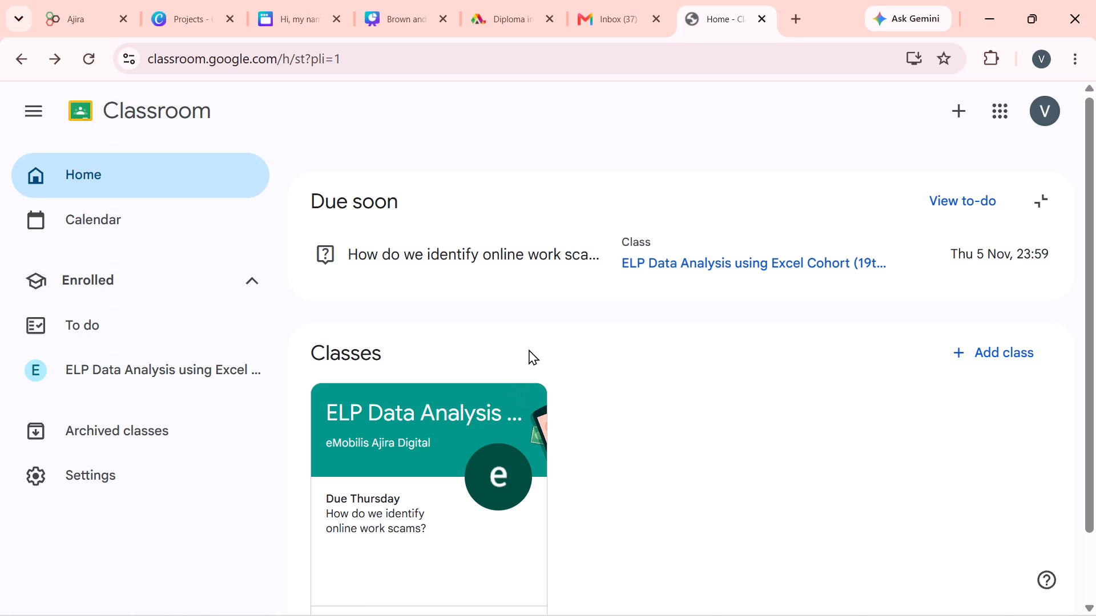
Look over the due work and enrolled classes on the Classroom home page.
scroll(529, 349, down, 1)
scroll(596, 336, down, 1)
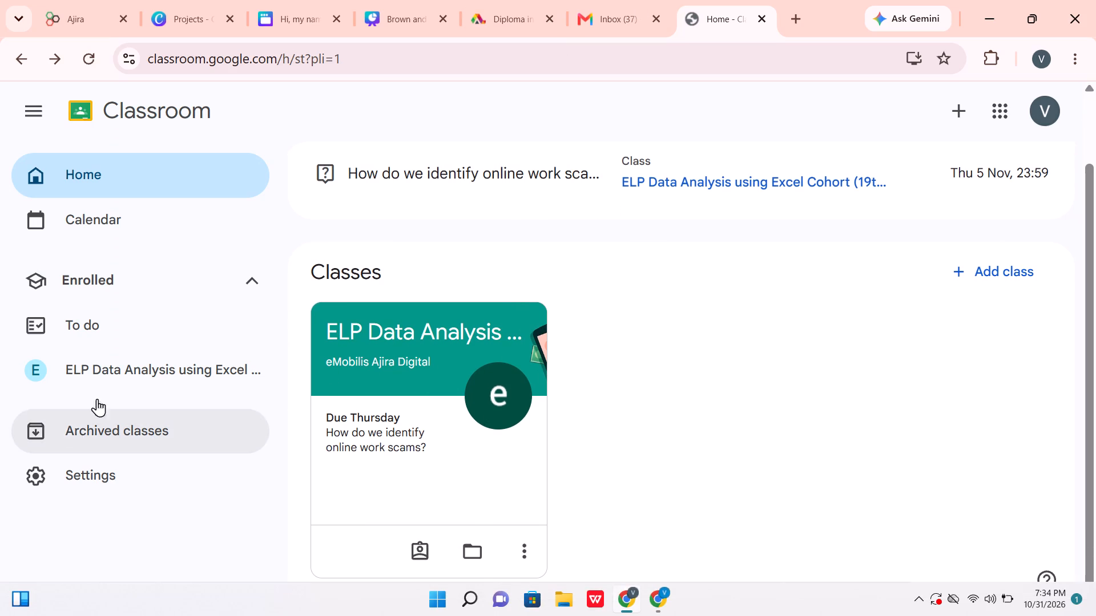
scroll(420, 436, down, 1)
scroll(415, 443, up, 1)
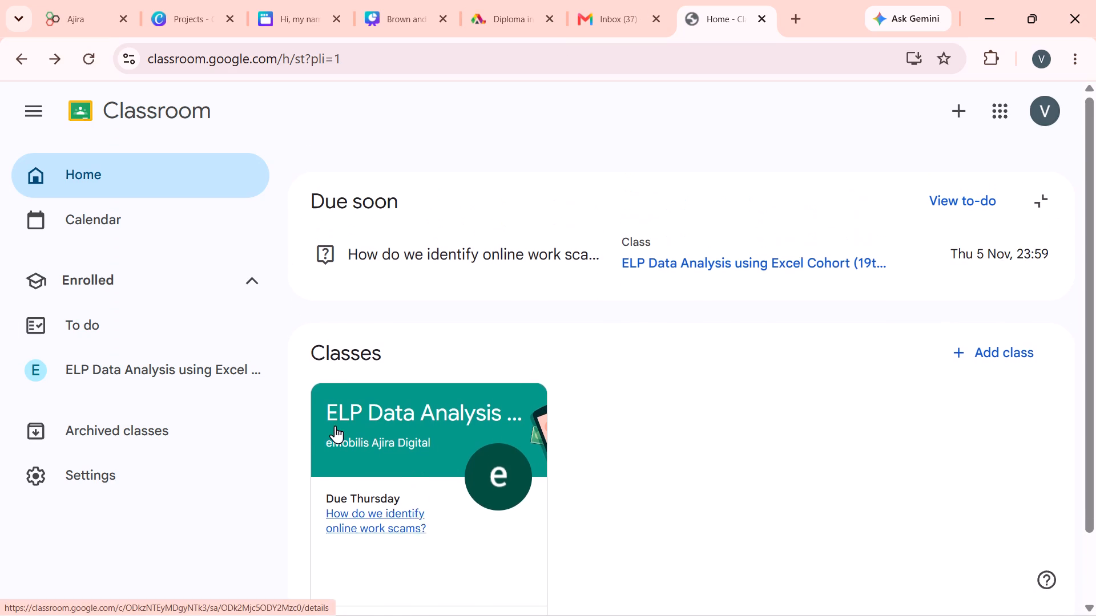
Open the enrolled ELP Data Analysis using Excel class to view its stream.
click(120, 362)
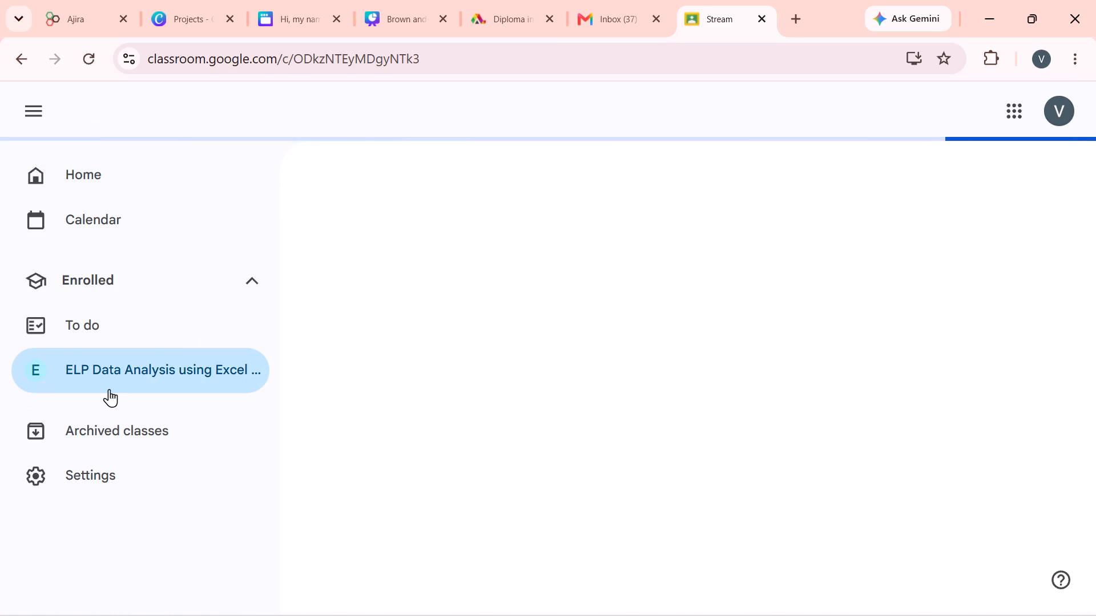
scroll(420, 501, down, 2)
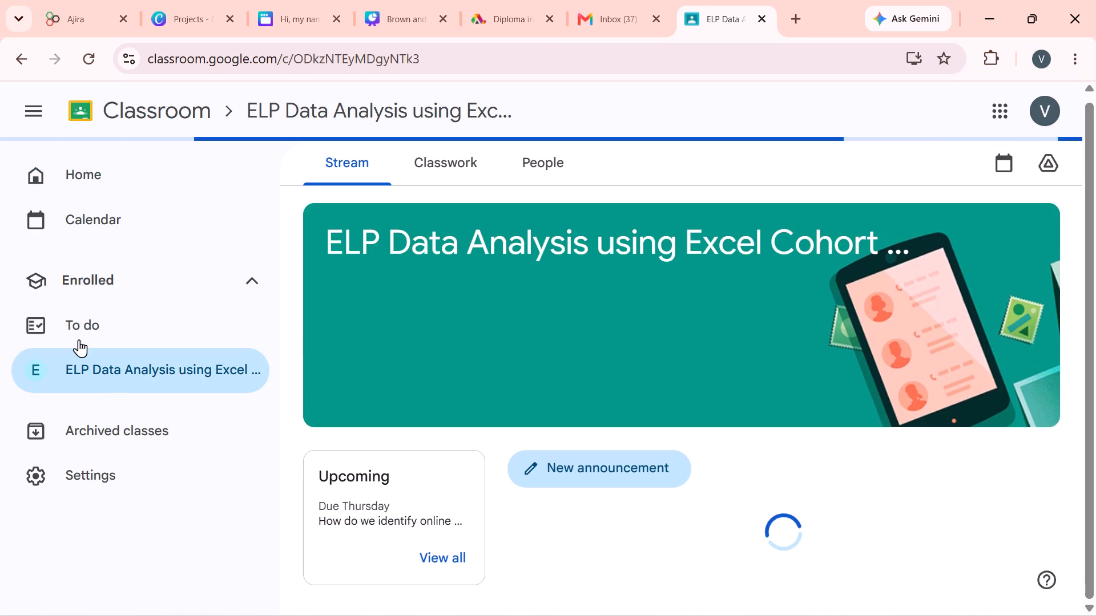
Open the To do list of assigned work for all enrolled classes.
click(91, 338)
scroll(638, 491, down, 2)
scroll(968, 577, down, 1)
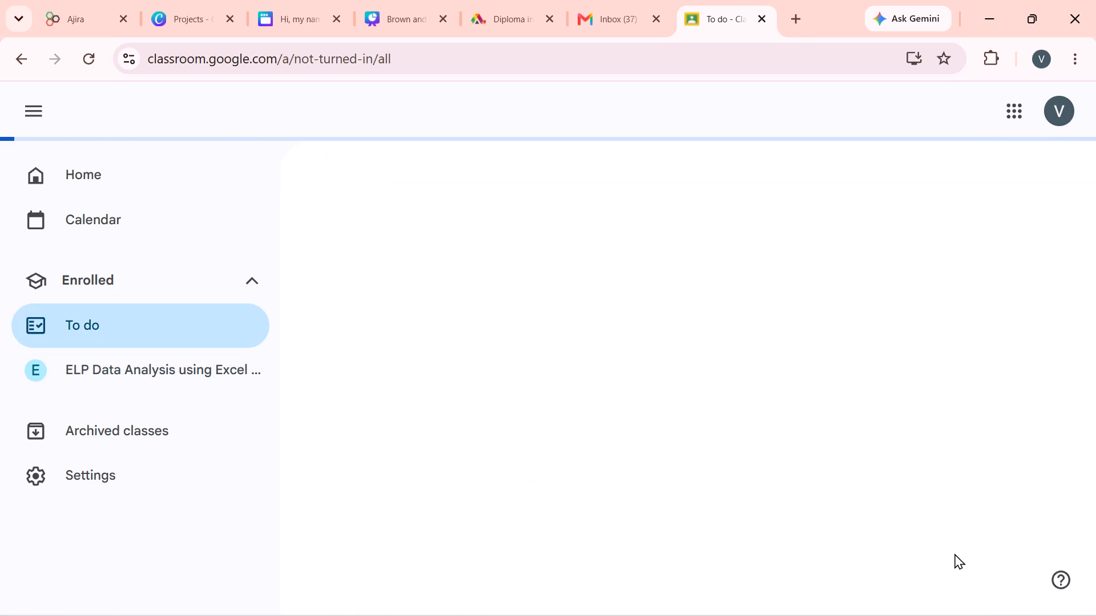
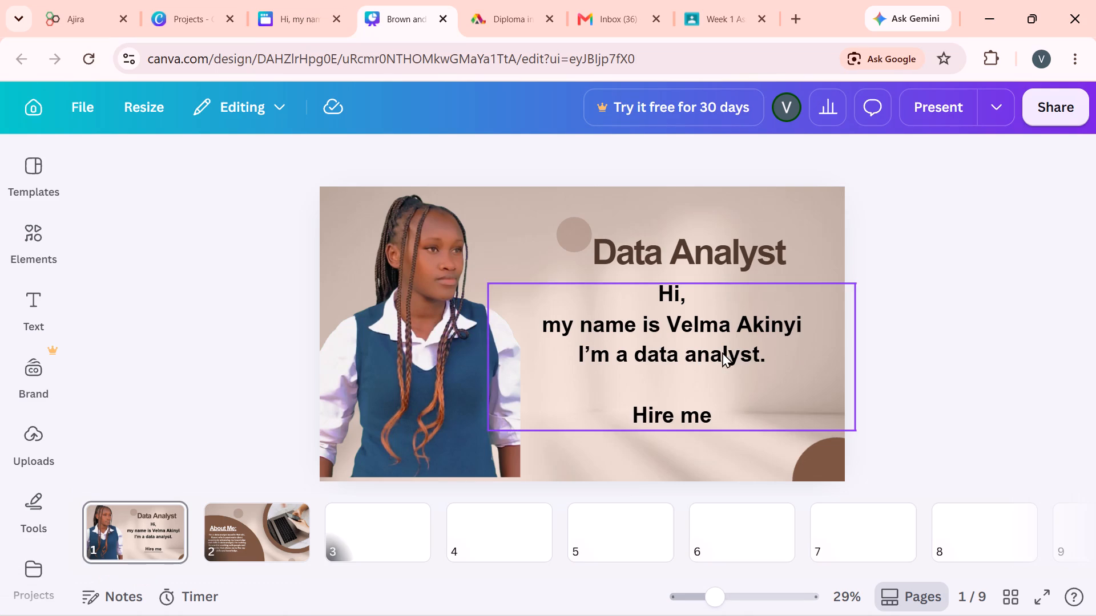
Go to the About Me page of the data analyst presentation and select its large brown circle.
scroll(840, 334, down, 1)
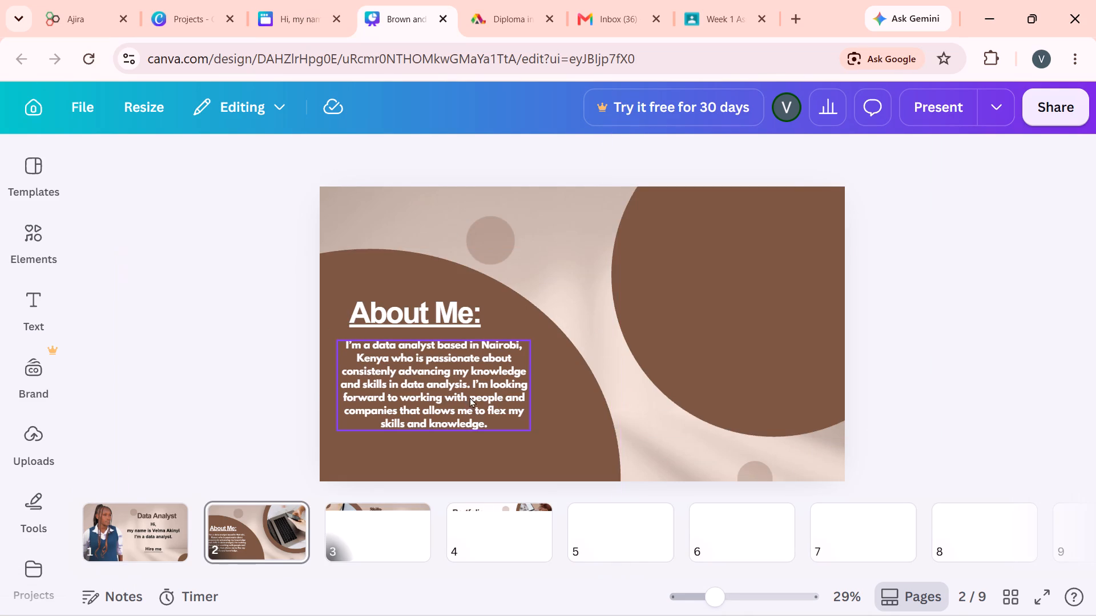
click(753, 315)
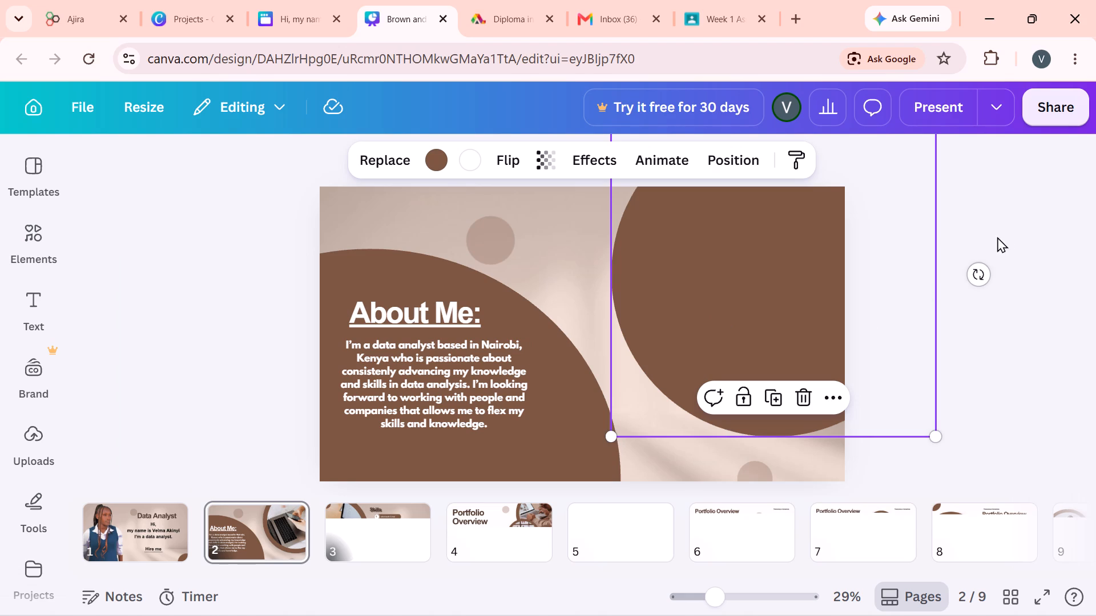
Look through the first three pages of the portfolio presentation, comparing the introduction, About Me and Skills pages.
click(1002, 232)
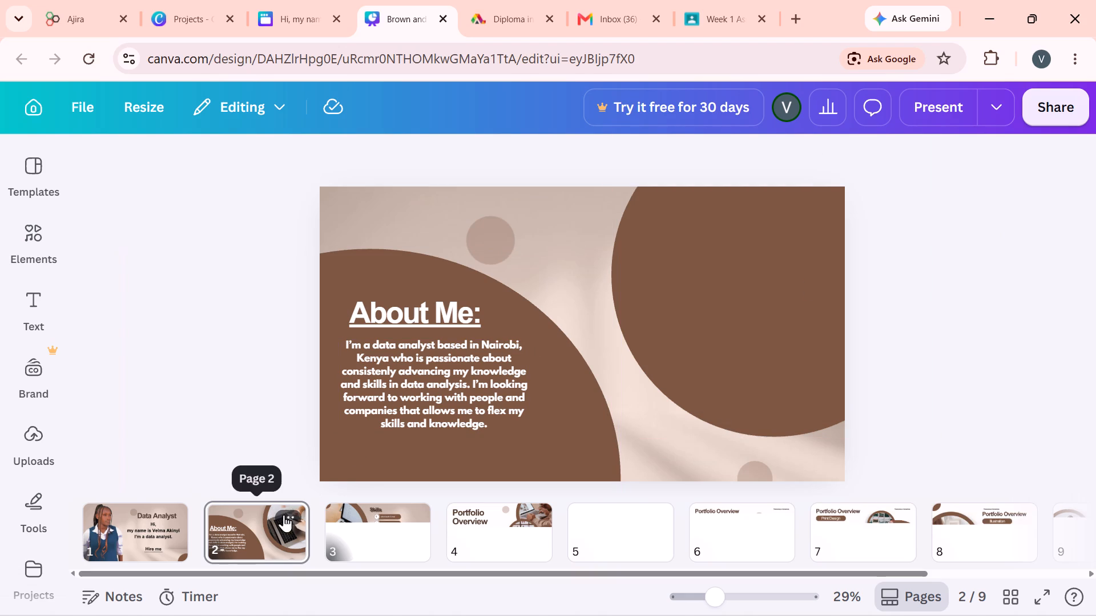
click(271, 520)
scroll(435, 418, down, 4)
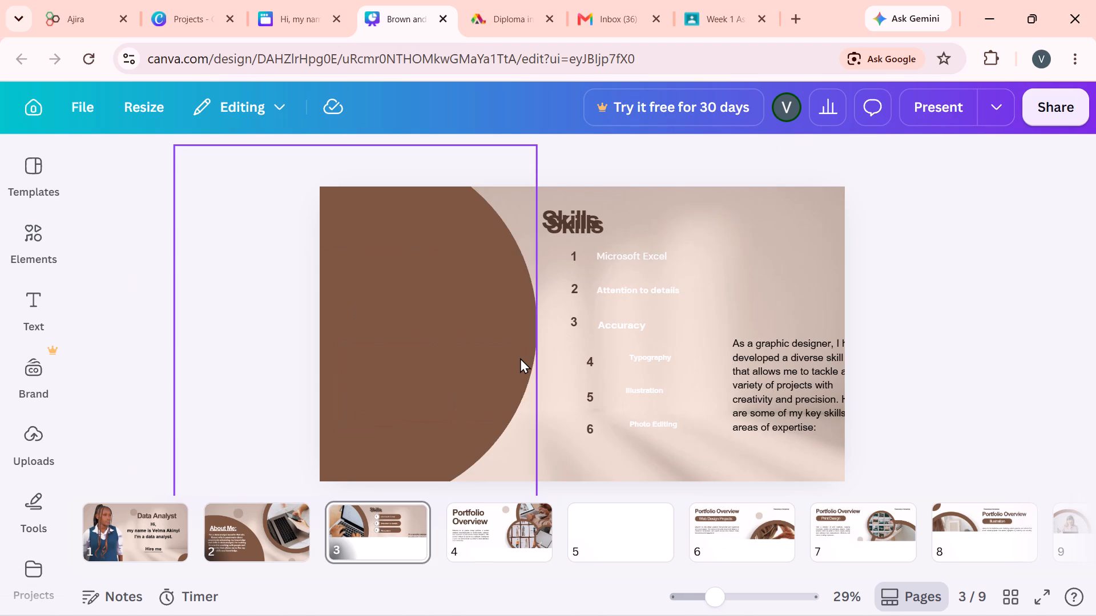
scroll(520, 358, down, 3)
scroll(520, 365, up, 6)
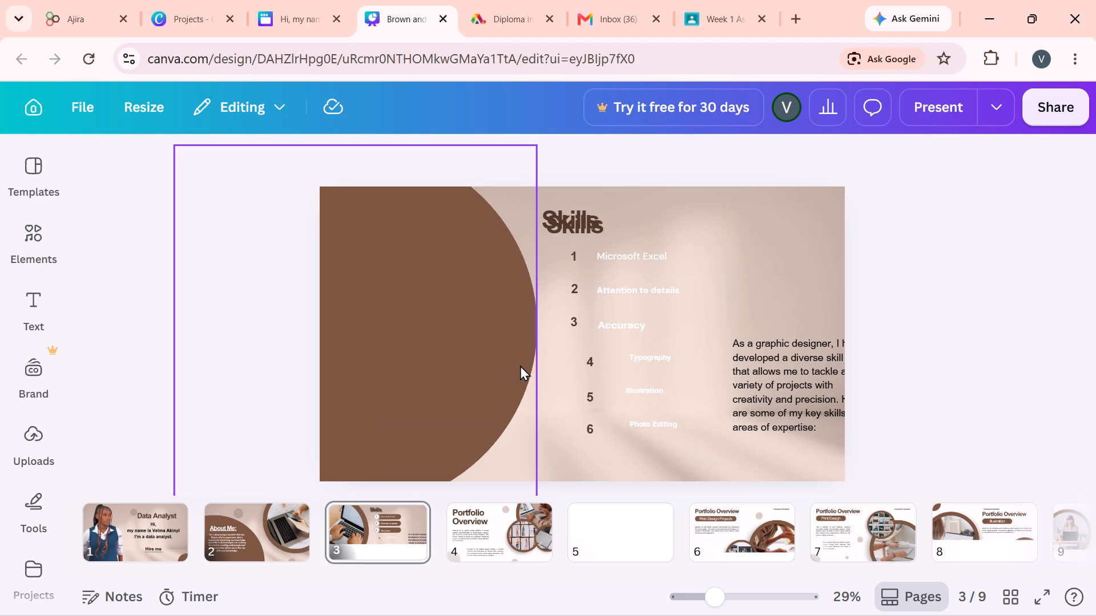
scroll(520, 365, up, 15)
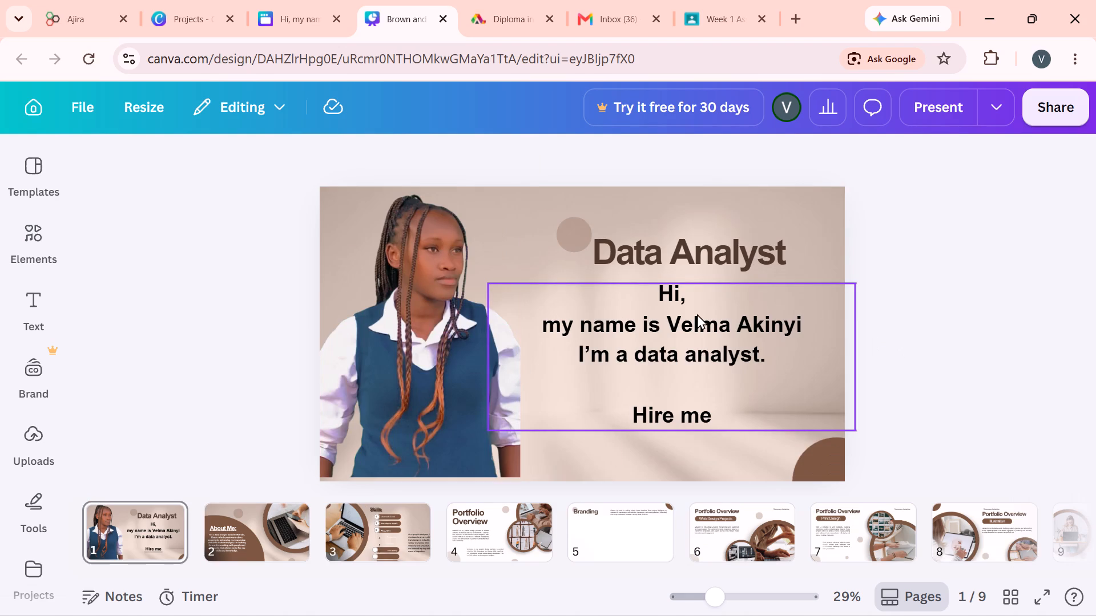
scroll(670, 314, down, 4)
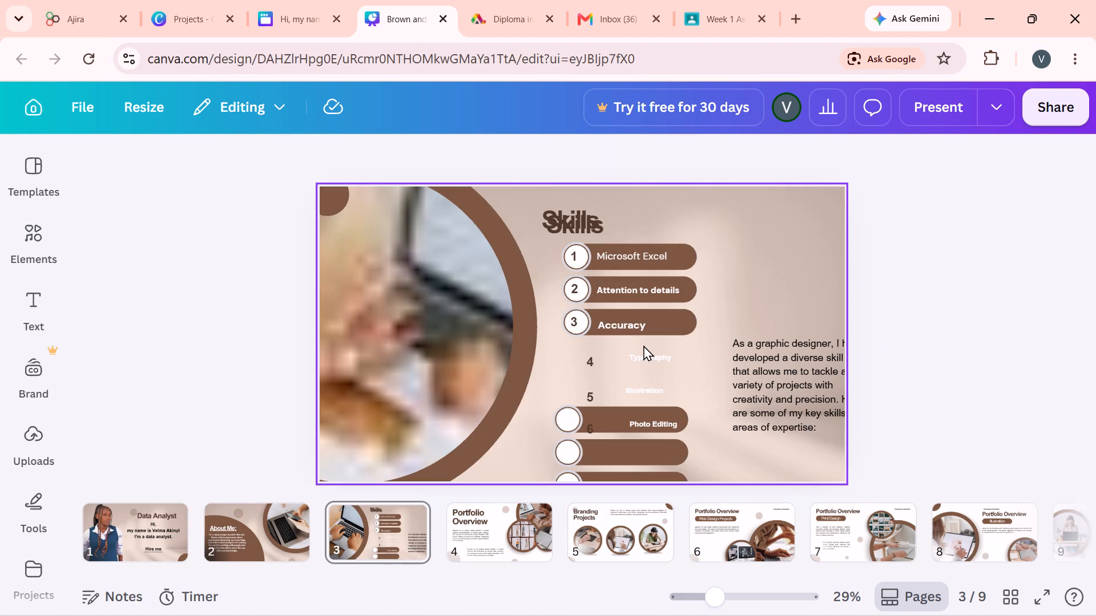
scroll(679, 343, down, 1)
scroll(679, 345, up, 4)
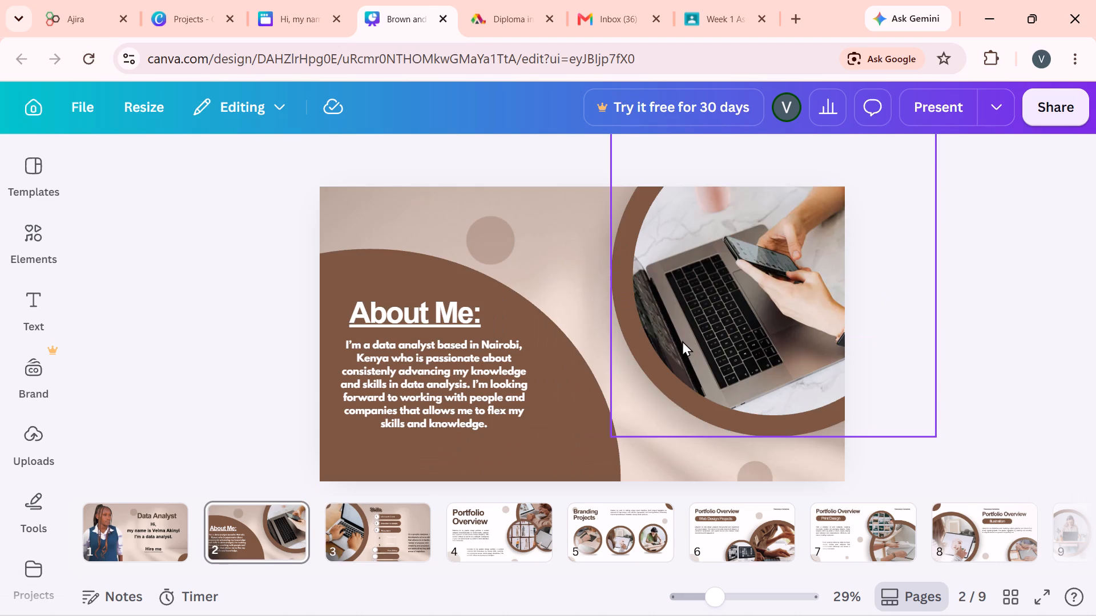
scroll(682, 341, down, 2)
scroll(682, 341, up, 1)
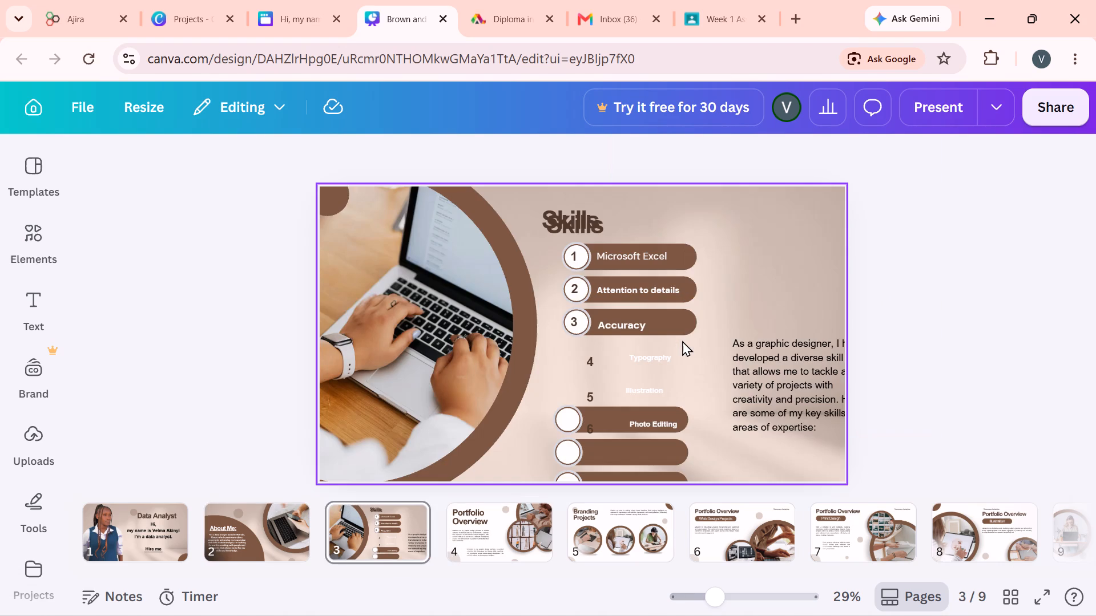
Move the duplicate Skills heading on page 3 away from the title to just below the Accuracy item.
drag(563, 231, 605, 295)
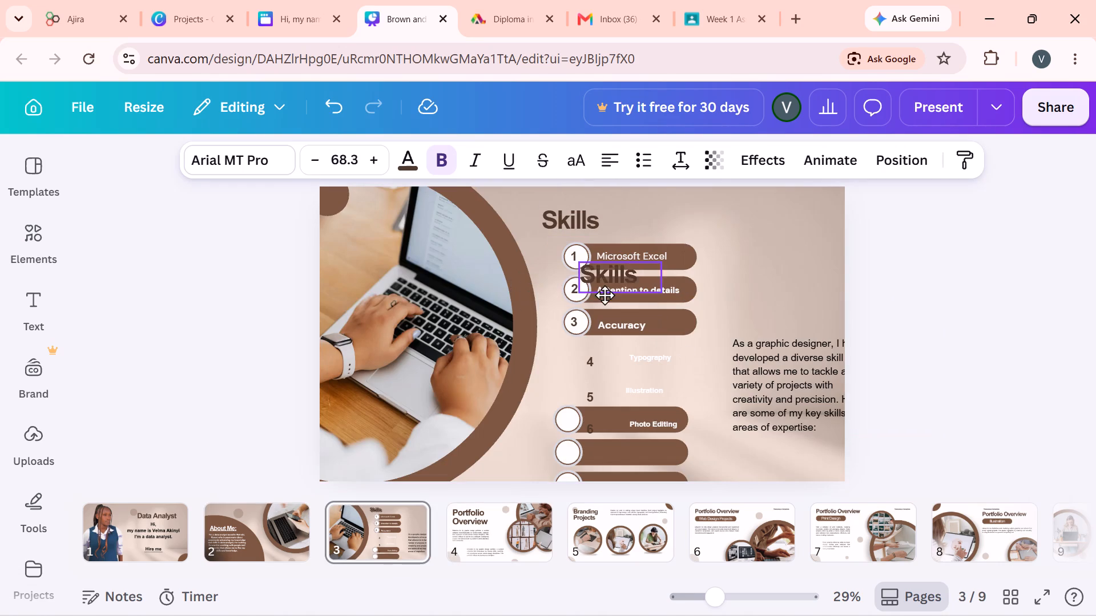
drag(605, 295, 609, 353)
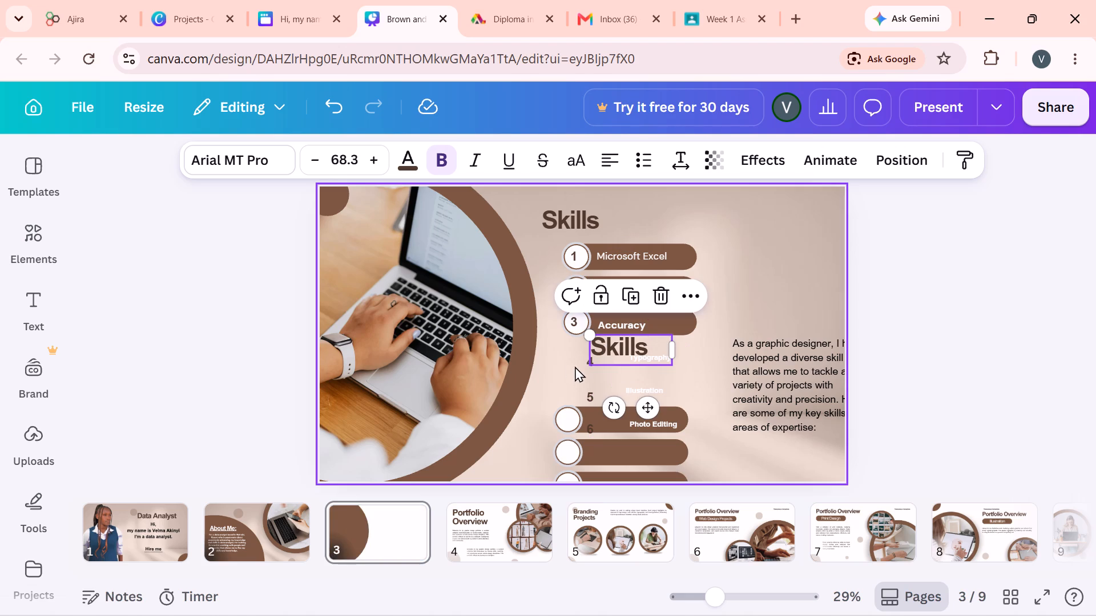
Consult the My Services list in the other Canva design, and retitle the lower Skills heading "Services", widening its box to fit one line.
click(293, 2)
scroll(577, 317, down, 5)
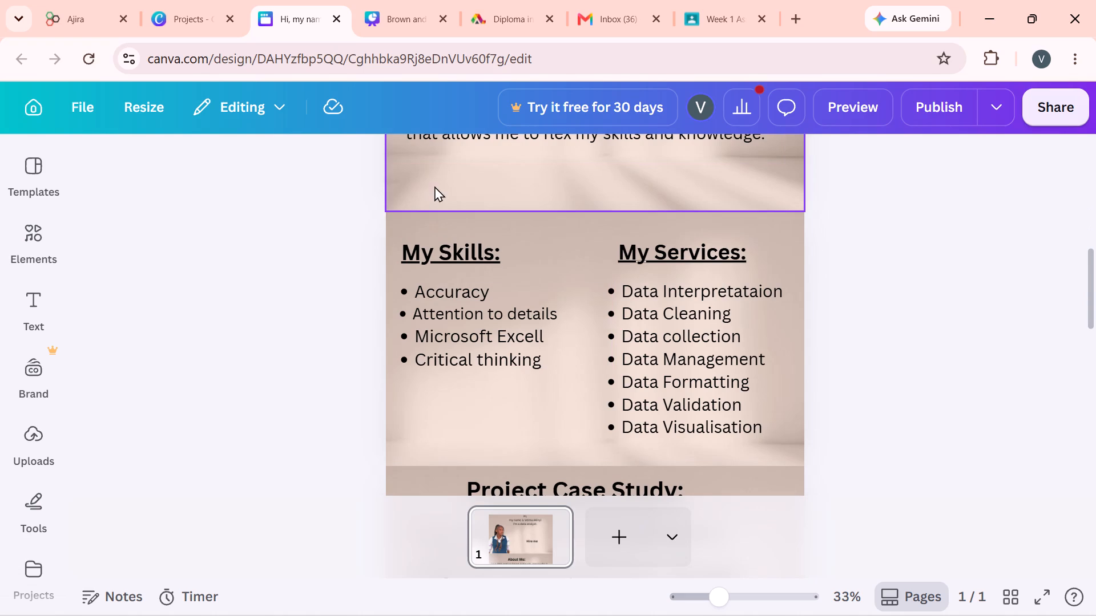
click(393, 17)
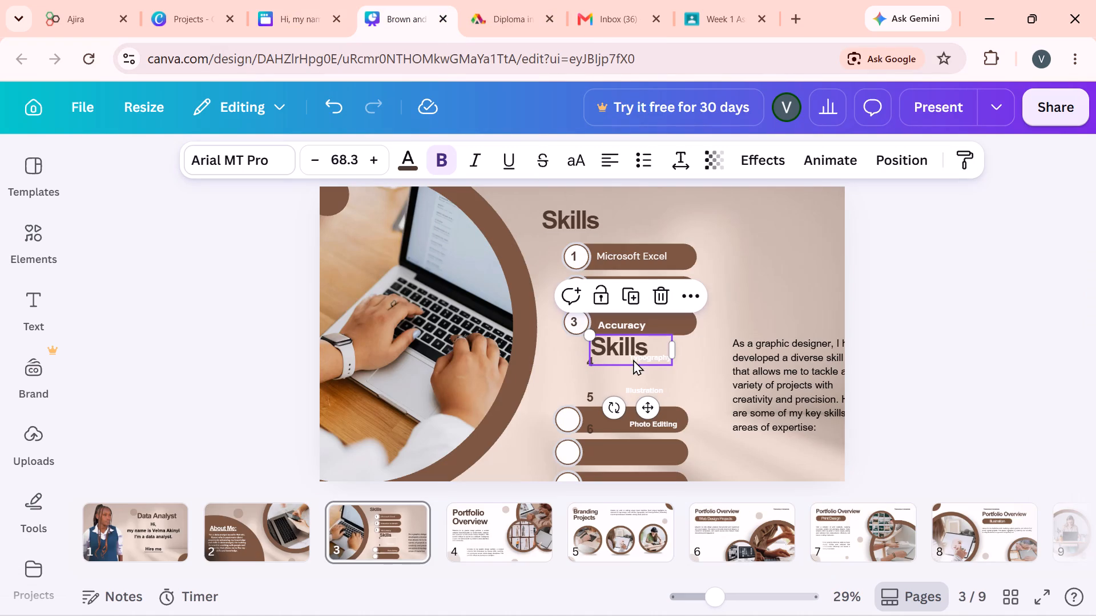
double_click(647, 338)
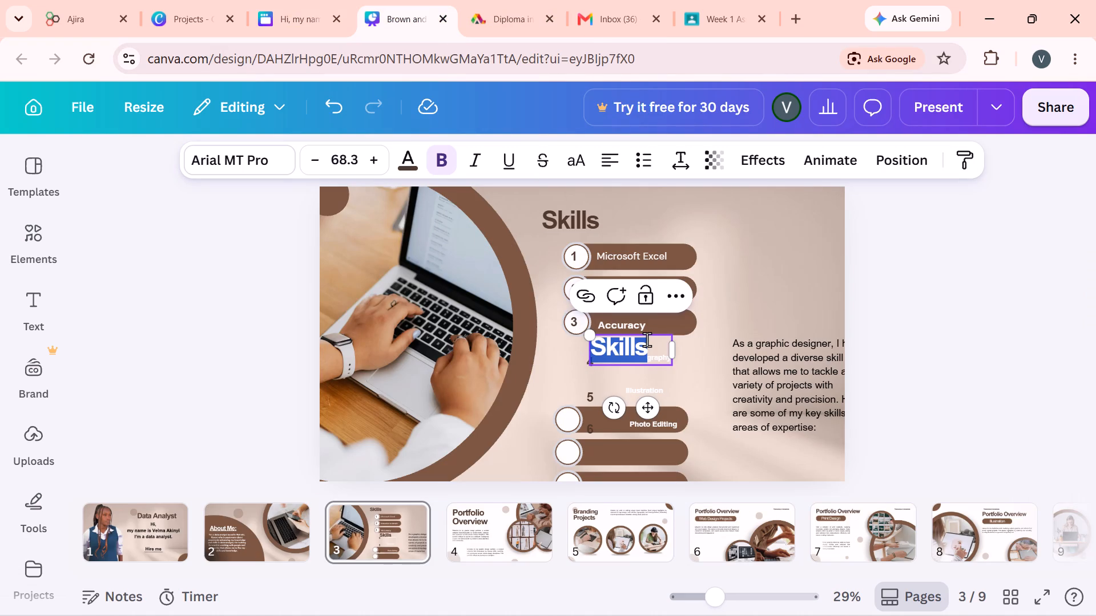
text(se)
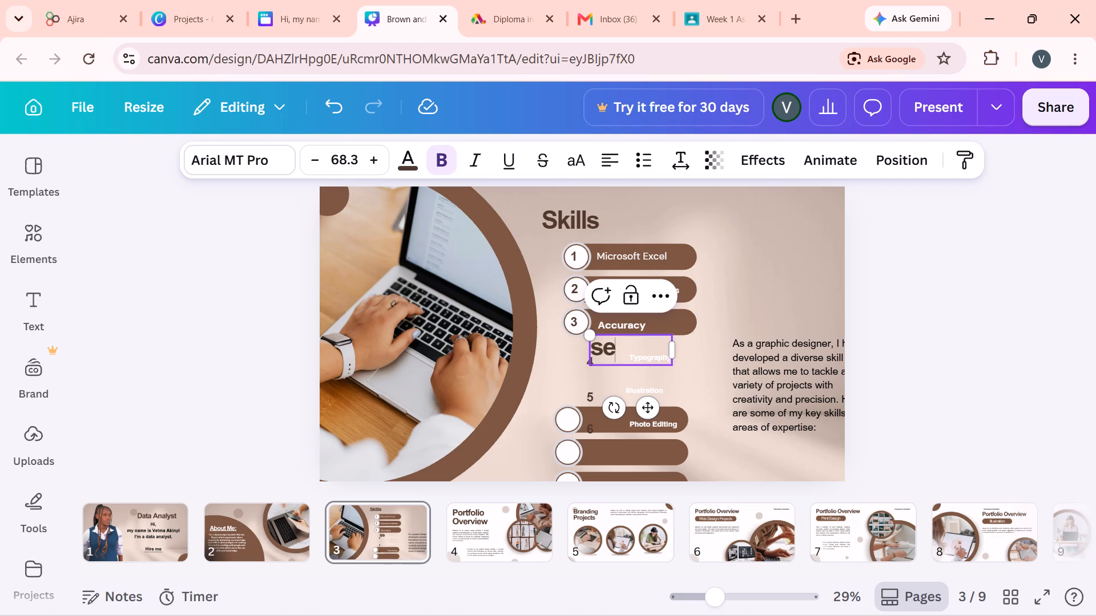
key(BackSpace)
key(BackSpace)
key(s)
text(er)
text(vices)
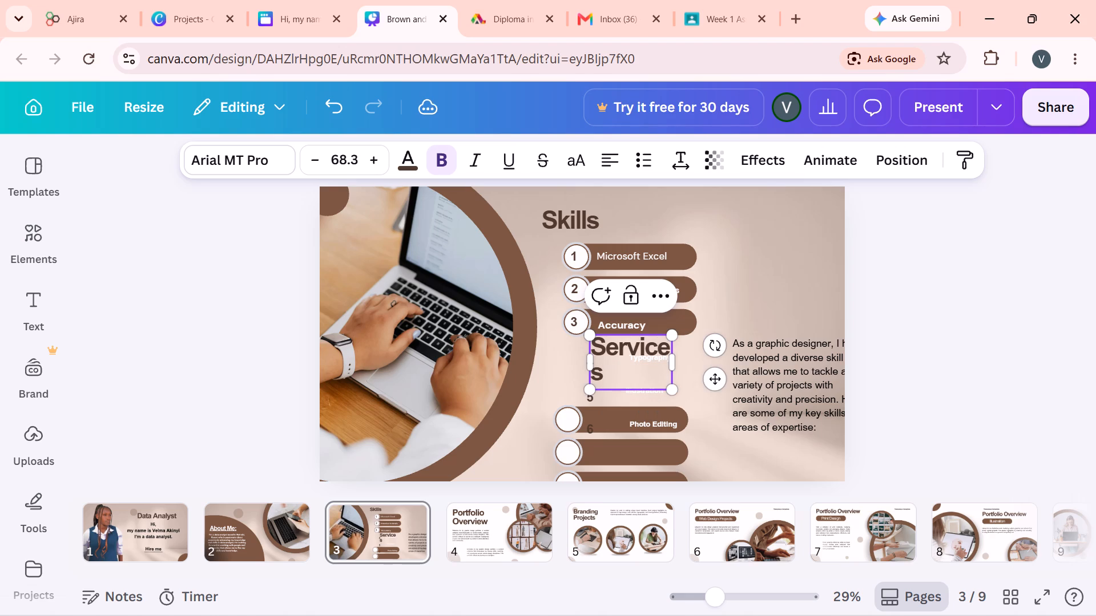
key(shift+colon)
key(BackSpace)
key(BackSpace)
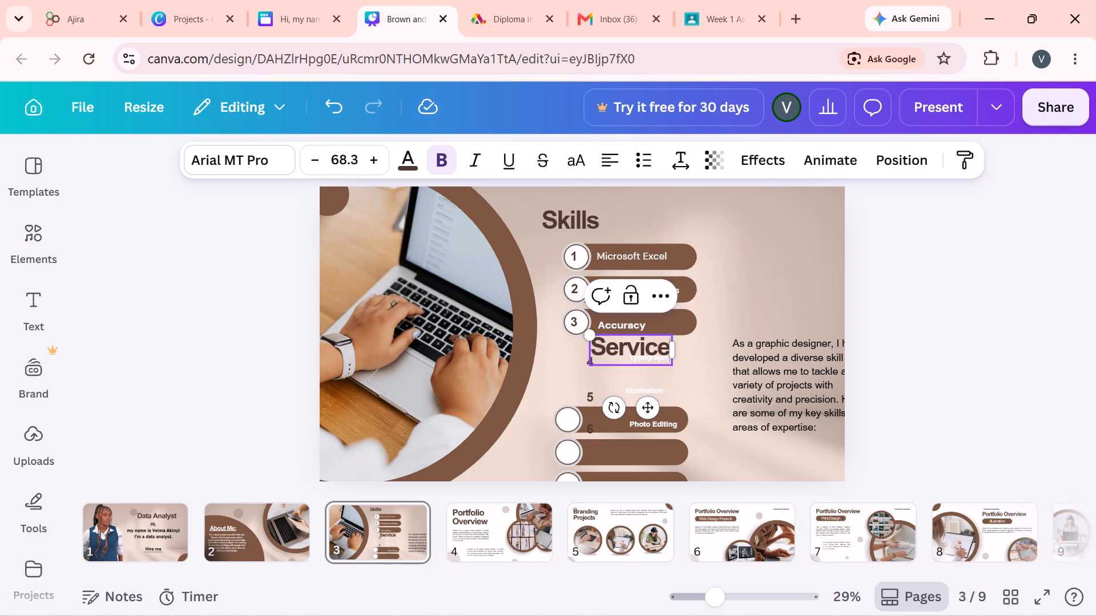
key(s)
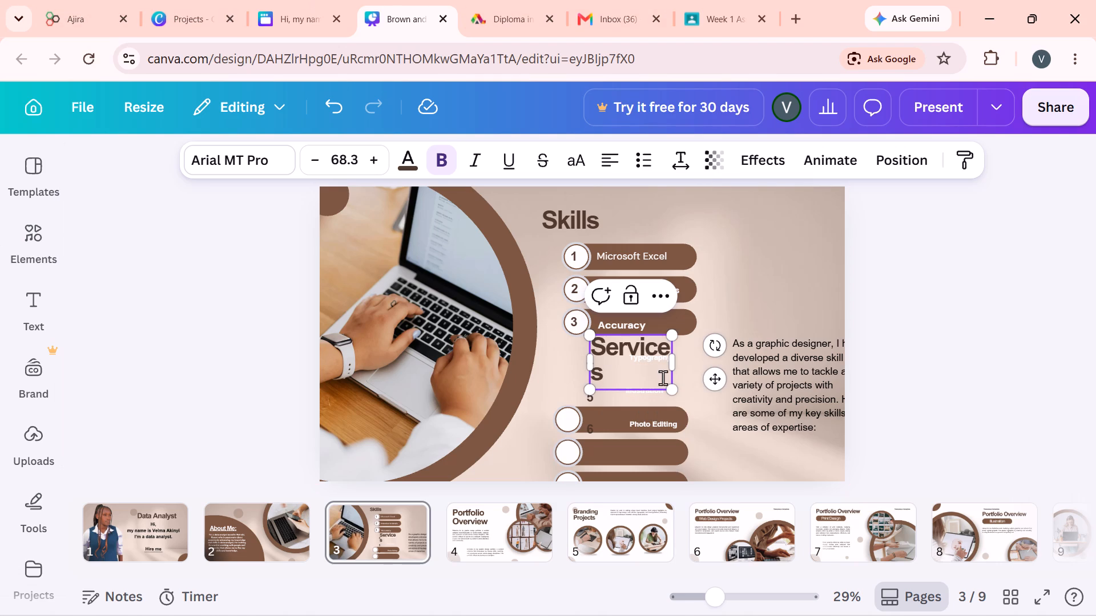
drag(674, 366, 713, 367)
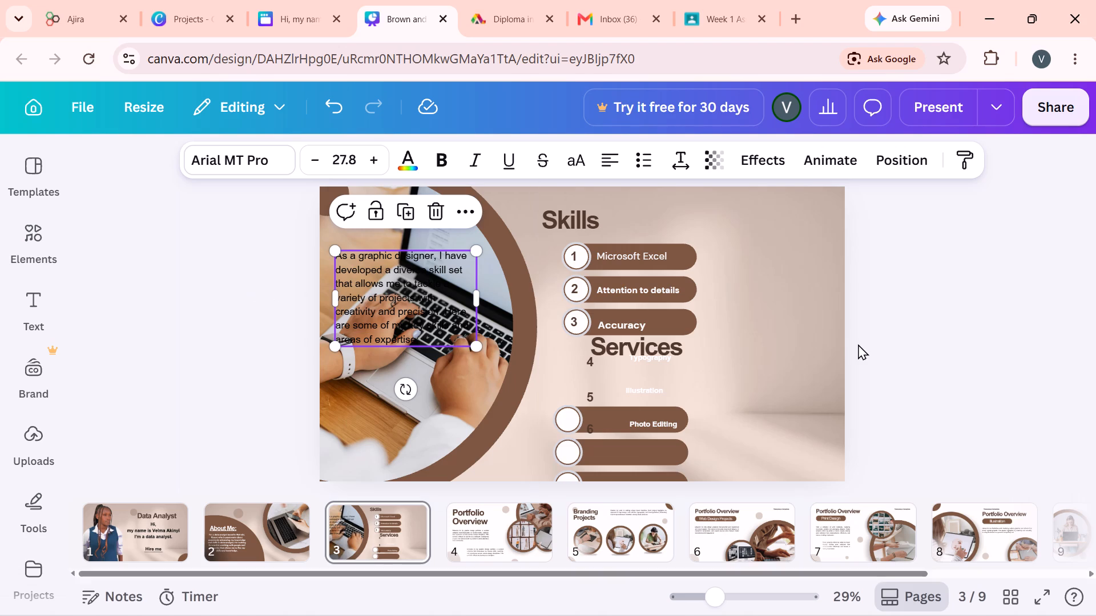
click(799, 359)
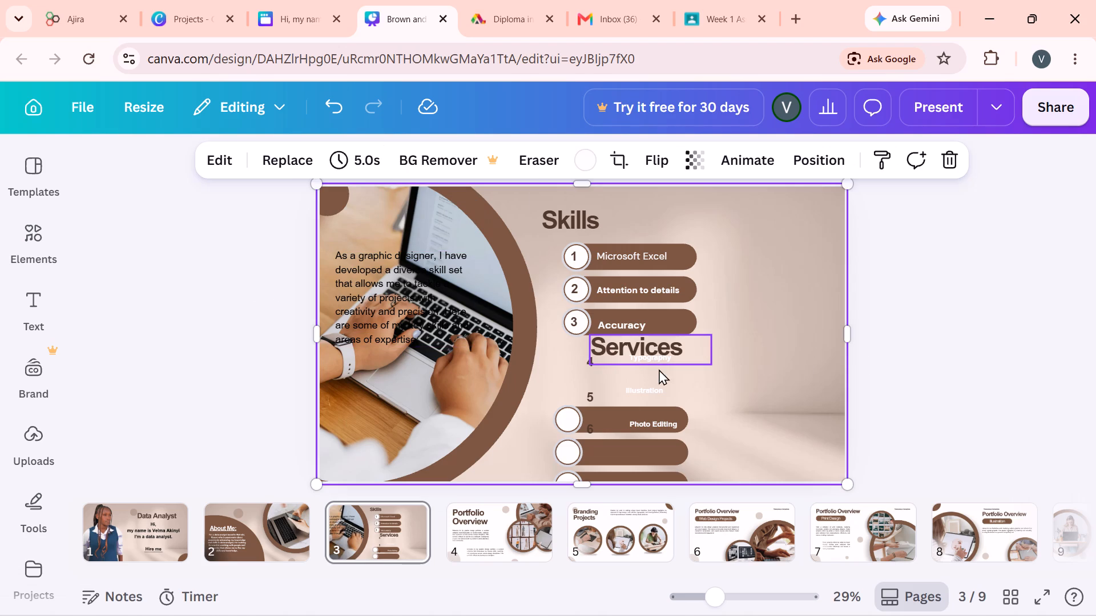
Move the Services heading clear of the number 4, to the right of and slightly below the Accuracy bar.
drag(654, 350, 631, 355)
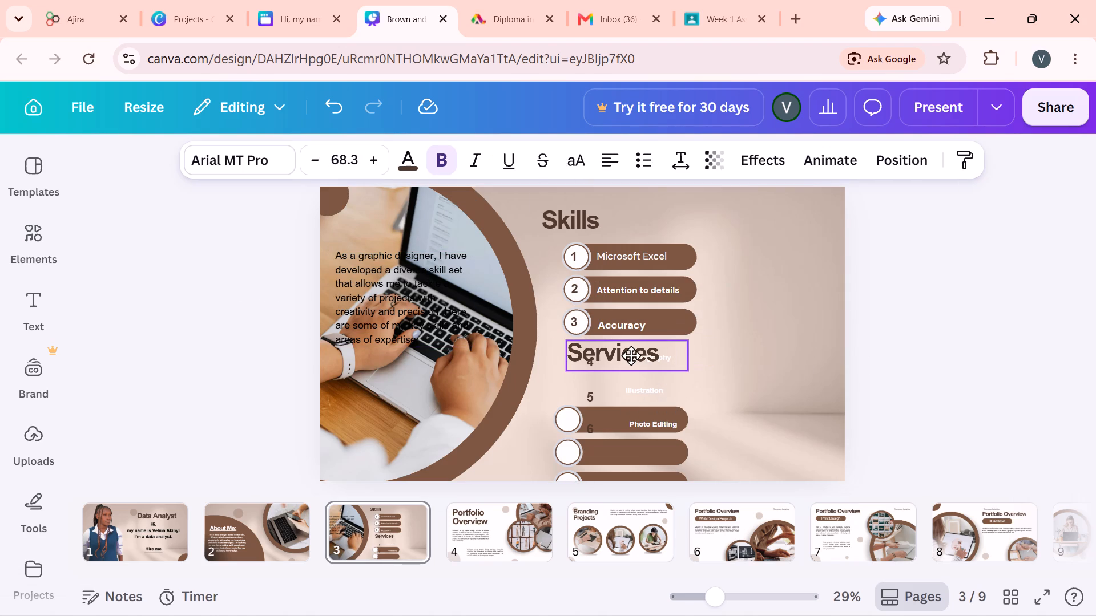
drag(631, 355, 646, 355)
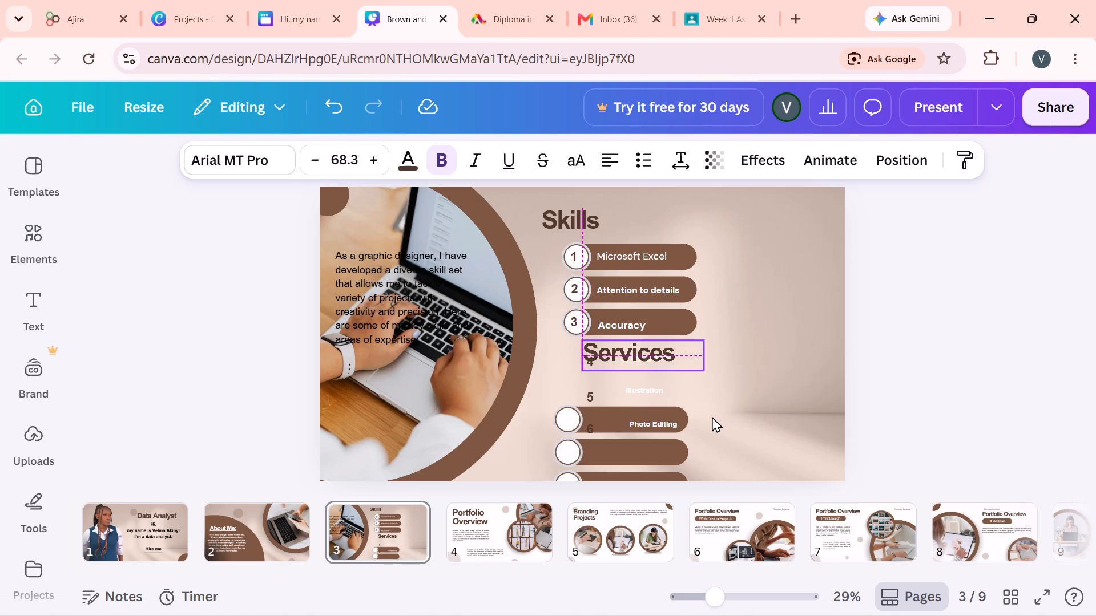
click(712, 416)
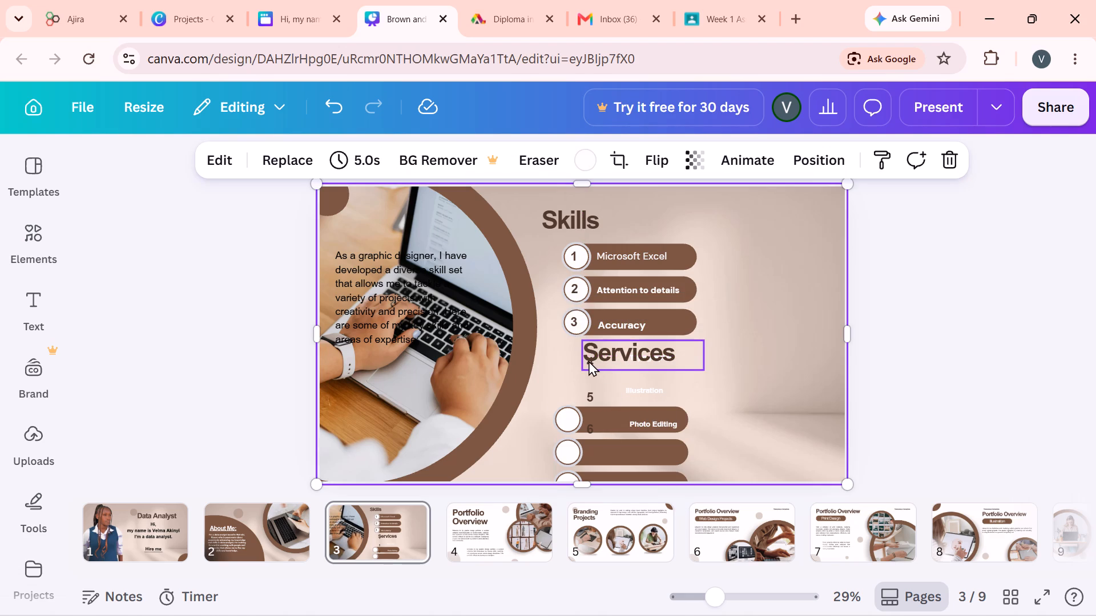
drag(589, 360, 615, 360)
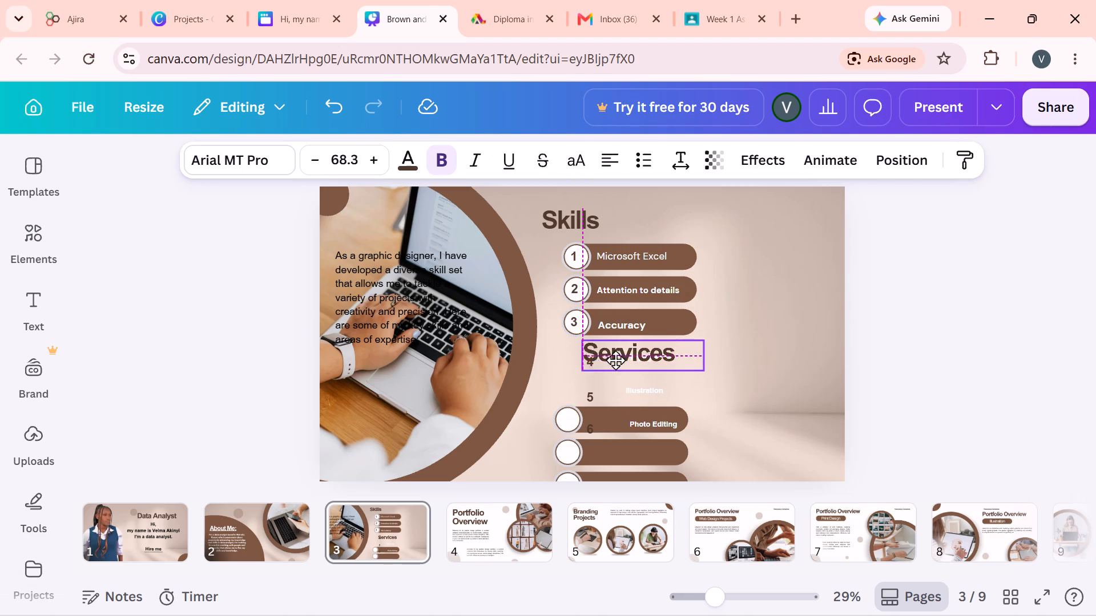
drag(615, 360, 690, 349)
Move the lower group of three bars up to just below number 4, left-aligned with the Skills heading and fully on the page.
drag(598, 425, 602, 425)
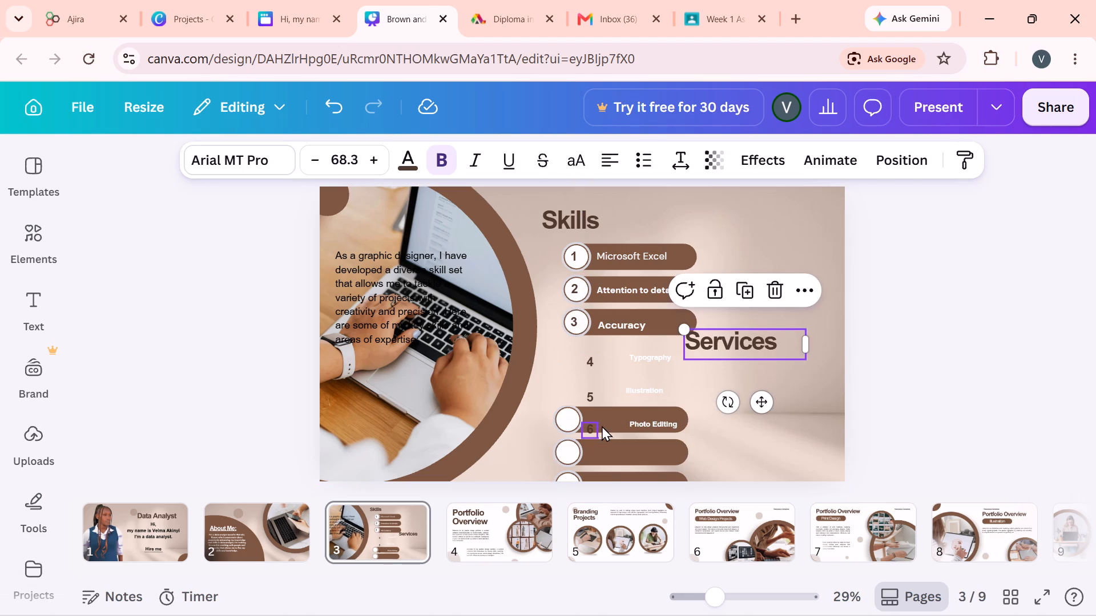
drag(602, 425, 640, 399)
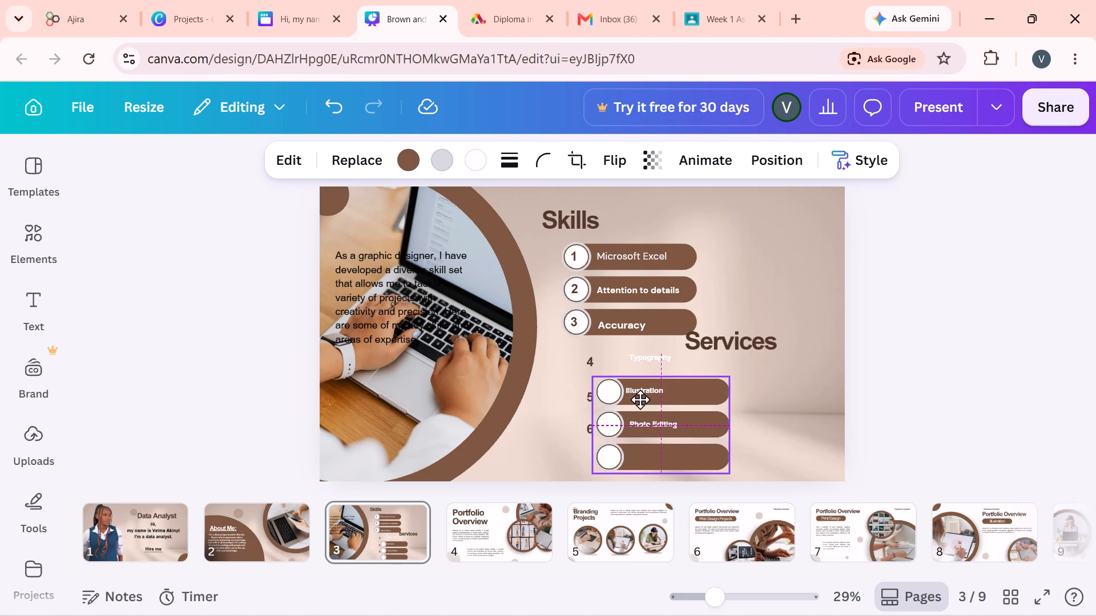
drag(640, 399, 579, 399)
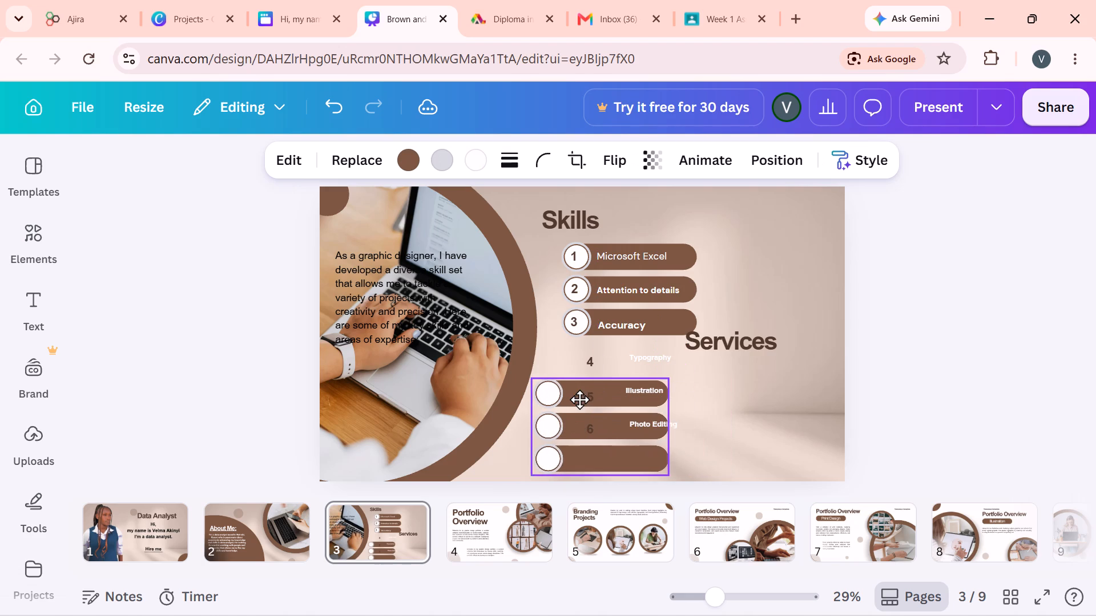
drag(579, 399, 587, 399)
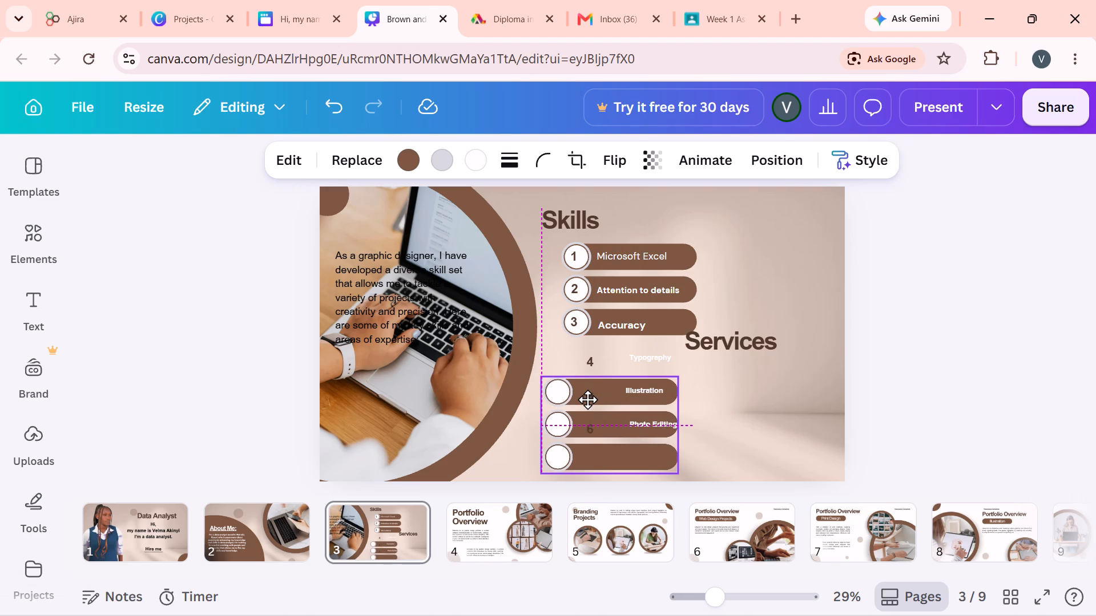
drag(587, 399, 587, 398)
click(788, 422)
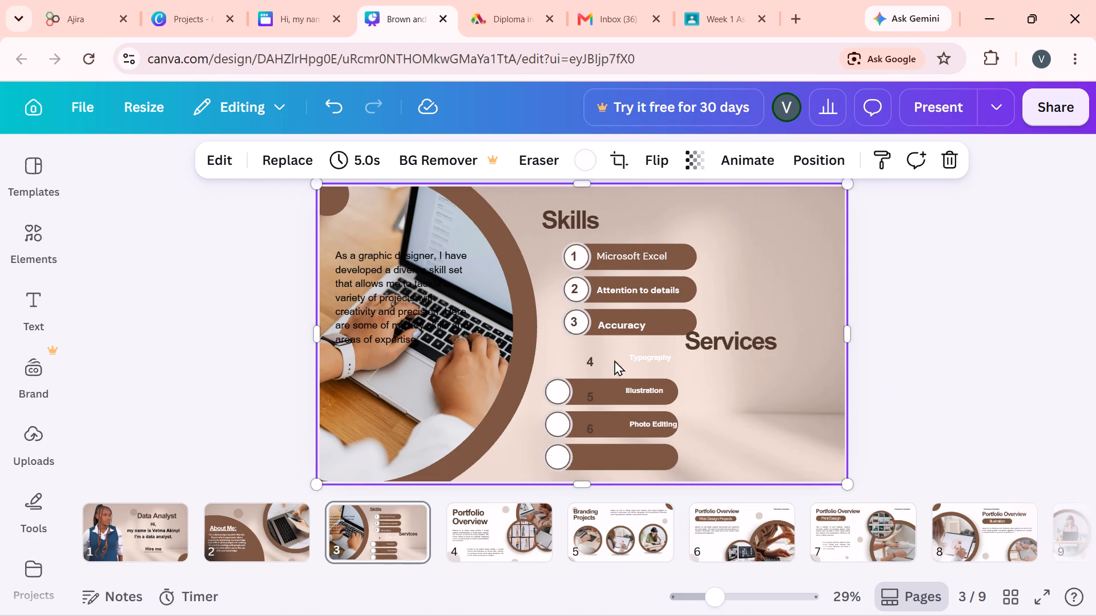
Place the Photo Editing label on the bottom bar and the number 6 inside that bar's white circle.
drag(641, 424, 641, 429)
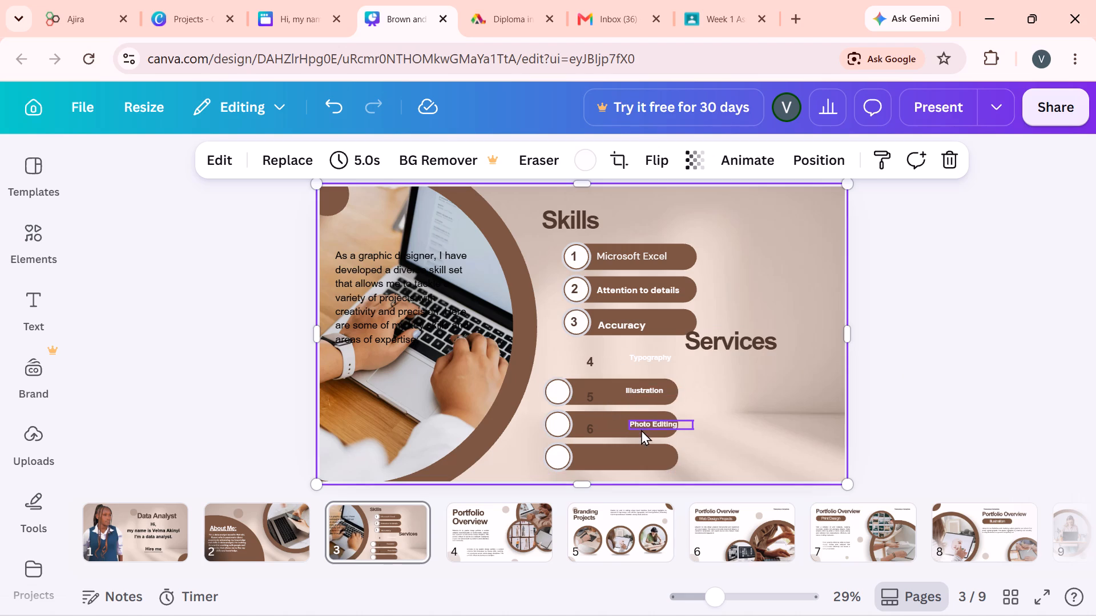
drag(641, 429, 605, 452)
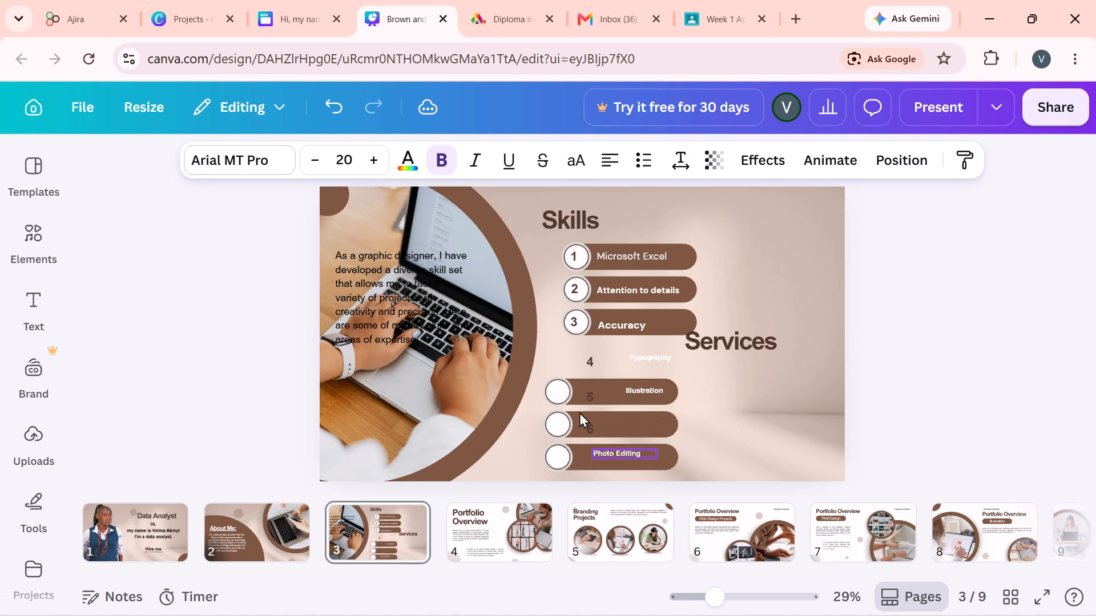
drag(590, 431, 583, 443)
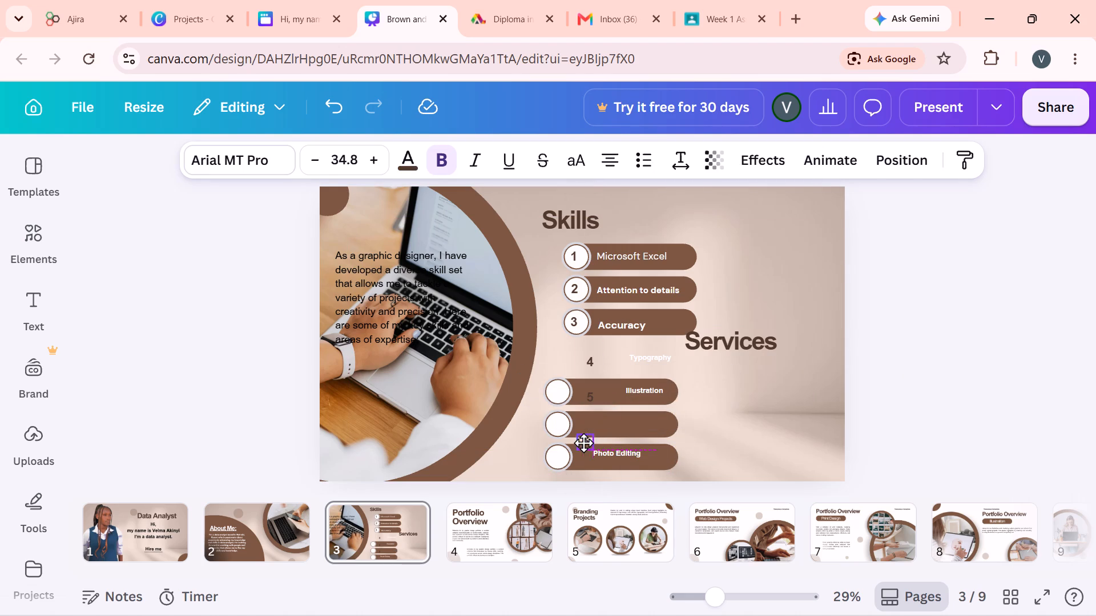
drag(583, 443, 556, 452)
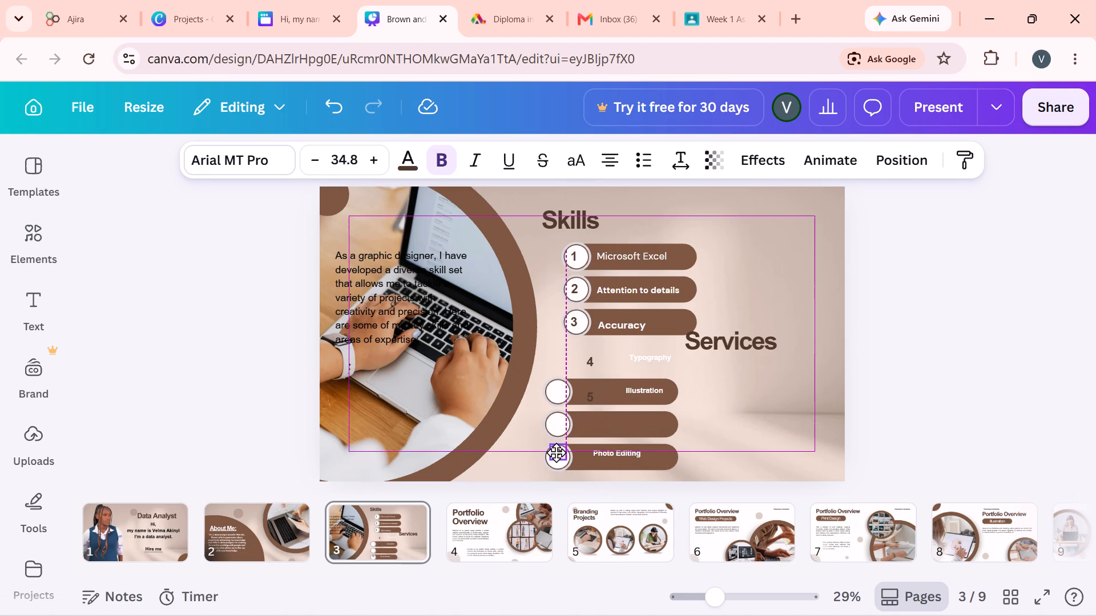
drag(556, 452, 556, 459)
click(792, 385)
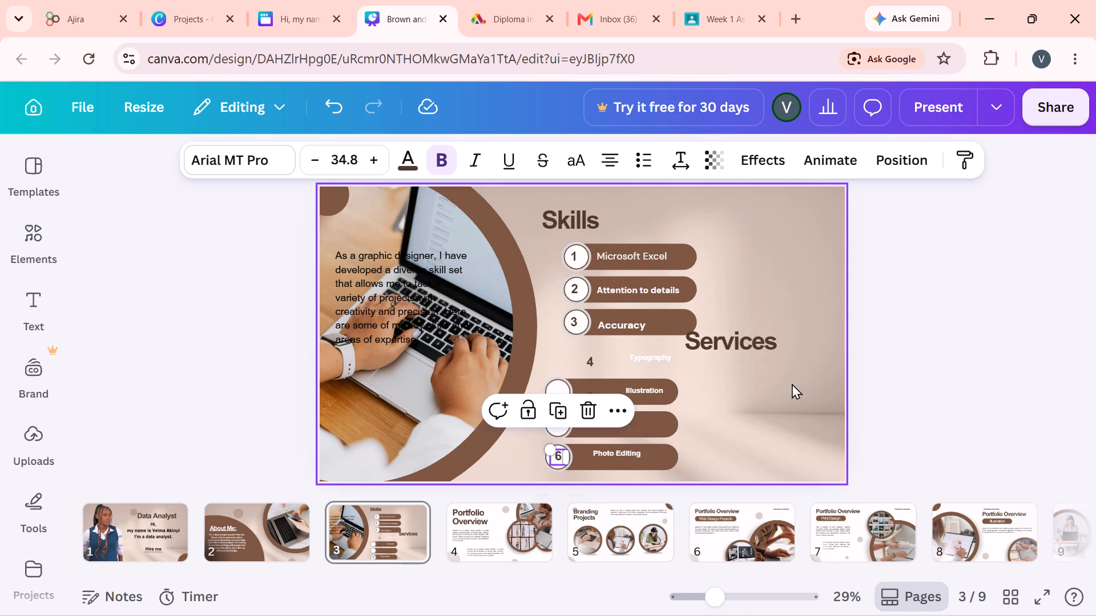
Move the number 5 into the white circle of the middle bar in the lower group on the Skills page.
drag(585, 399, 556, 427)
Set the Canva window aside and restore the previously open pages in the other Chrome window.
click(980, 16)
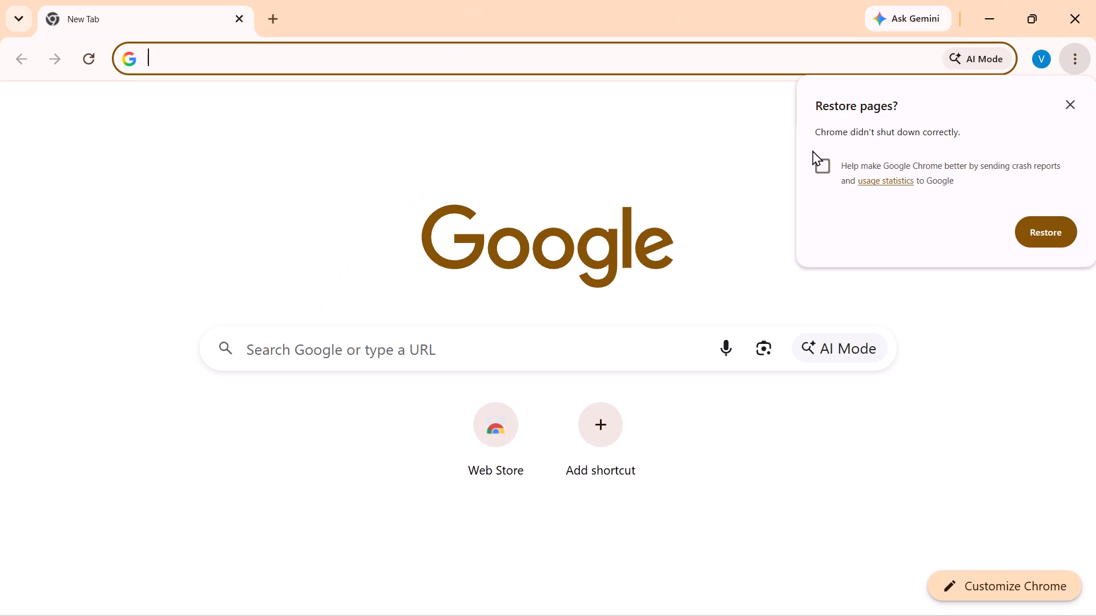
click(1045, 227)
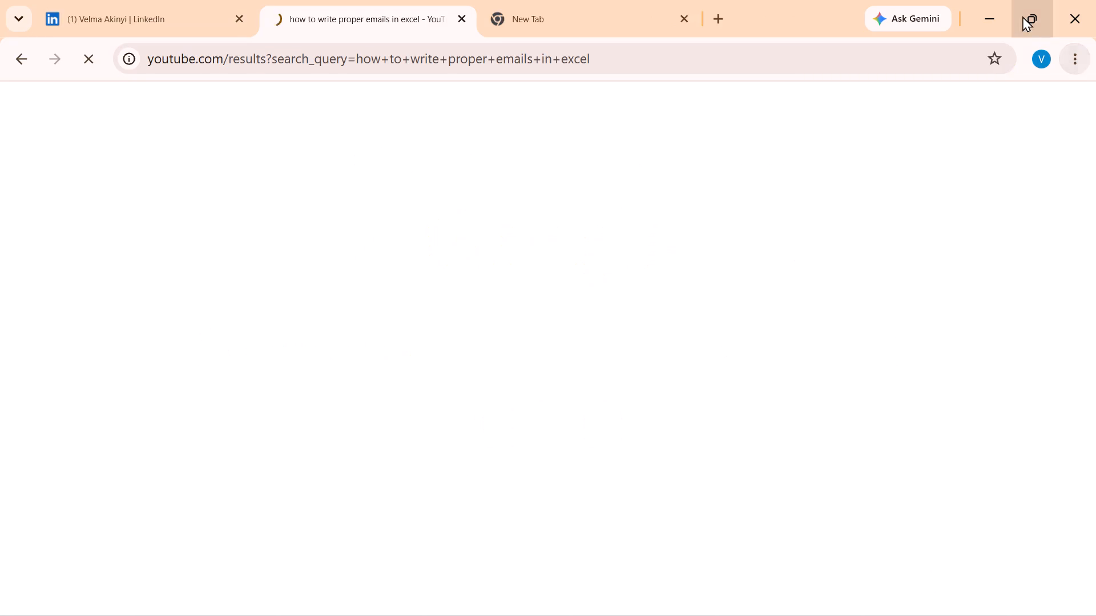
Go to the desktop and launch the app with the white K icon.
click(992, 12)
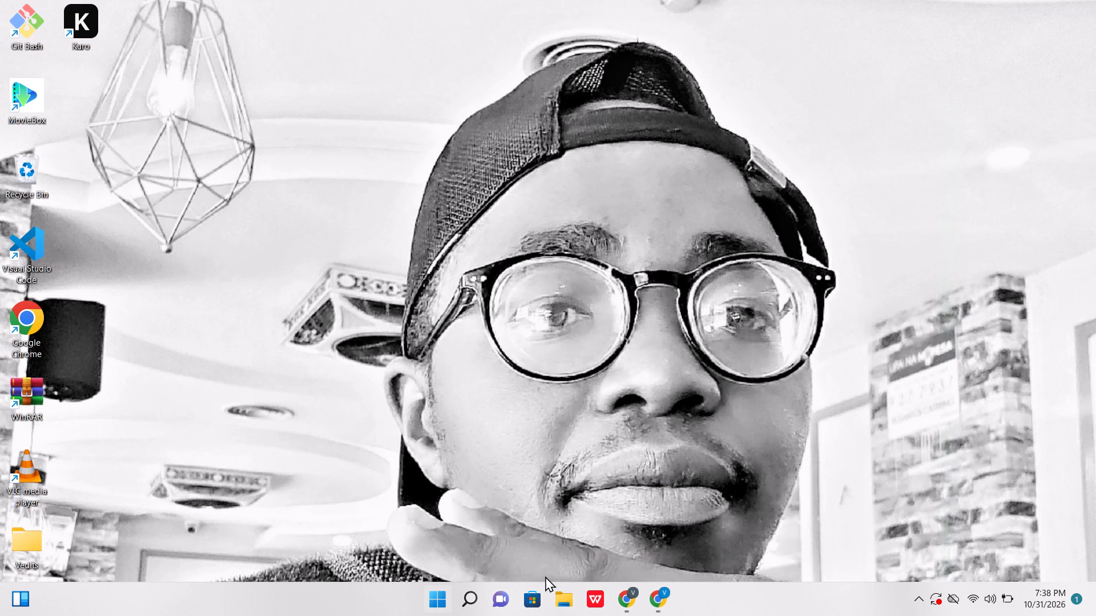
double_click(77, 29)
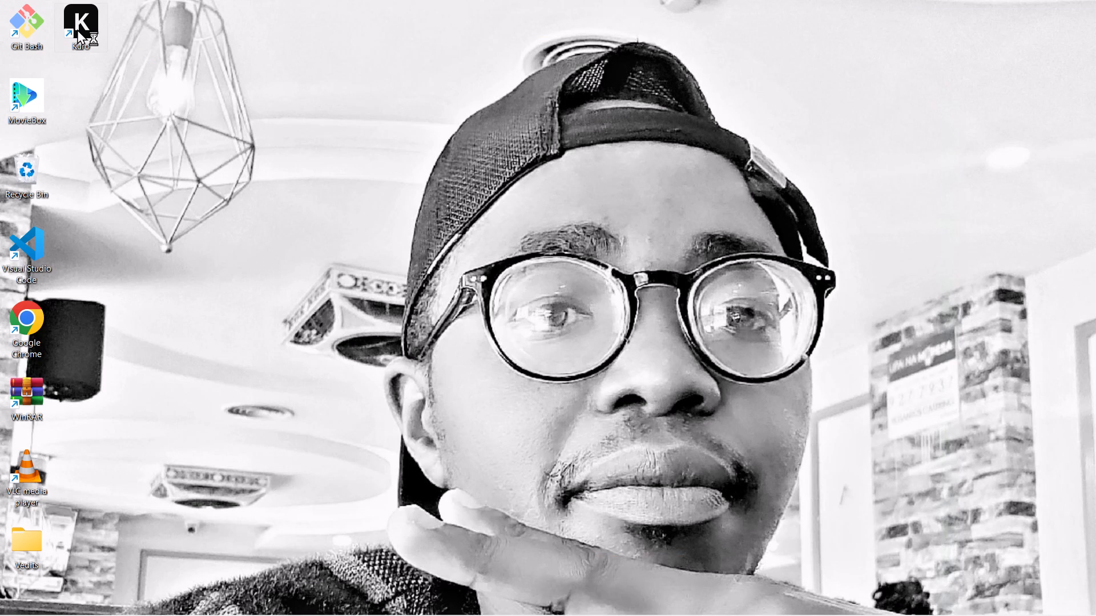
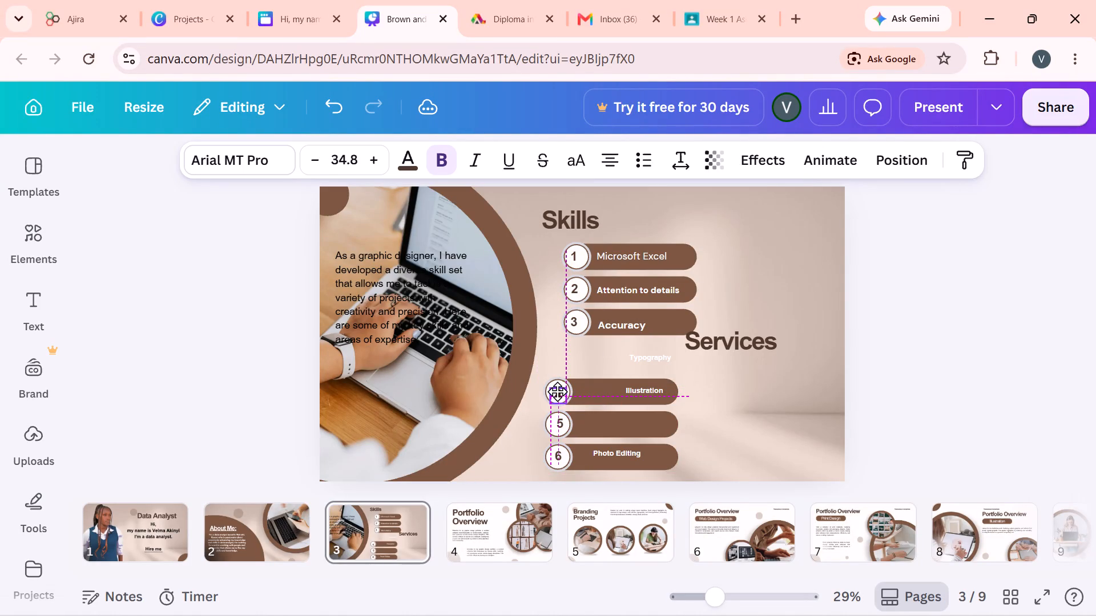
Move the Illustration label down onto the number 5 bar, roughly left-aligned with the Photo Editing label below it.
click(735, 403)
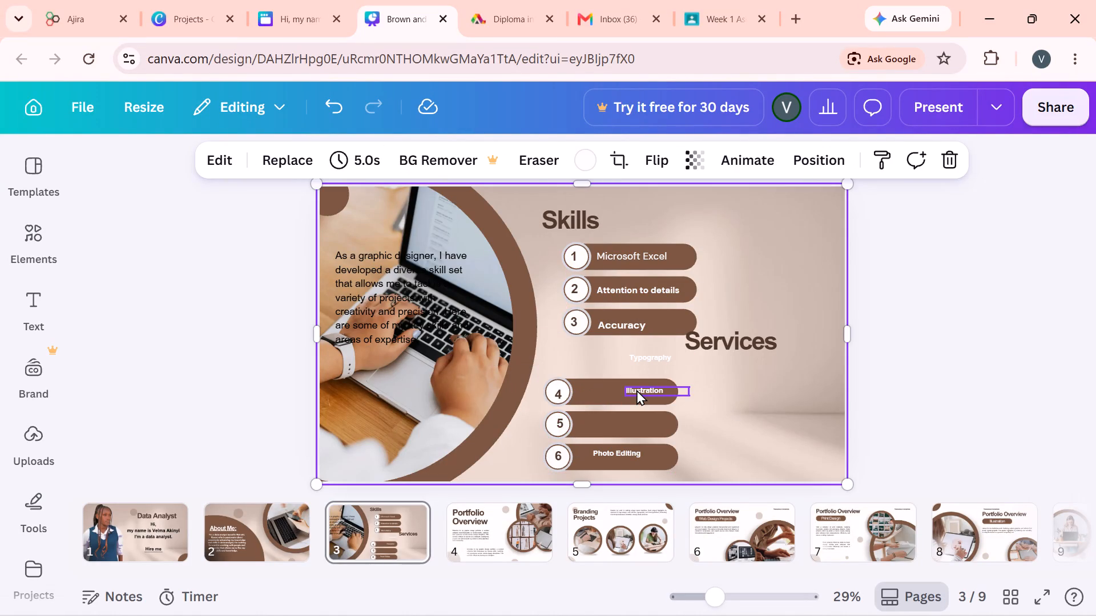
drag(636, 390, 602, 424)
click(731, 392)
Shift the Typography label slightly left in the gap between the Accuracy bar and the number 4 bar.
drag(664, 356, 657, 358)
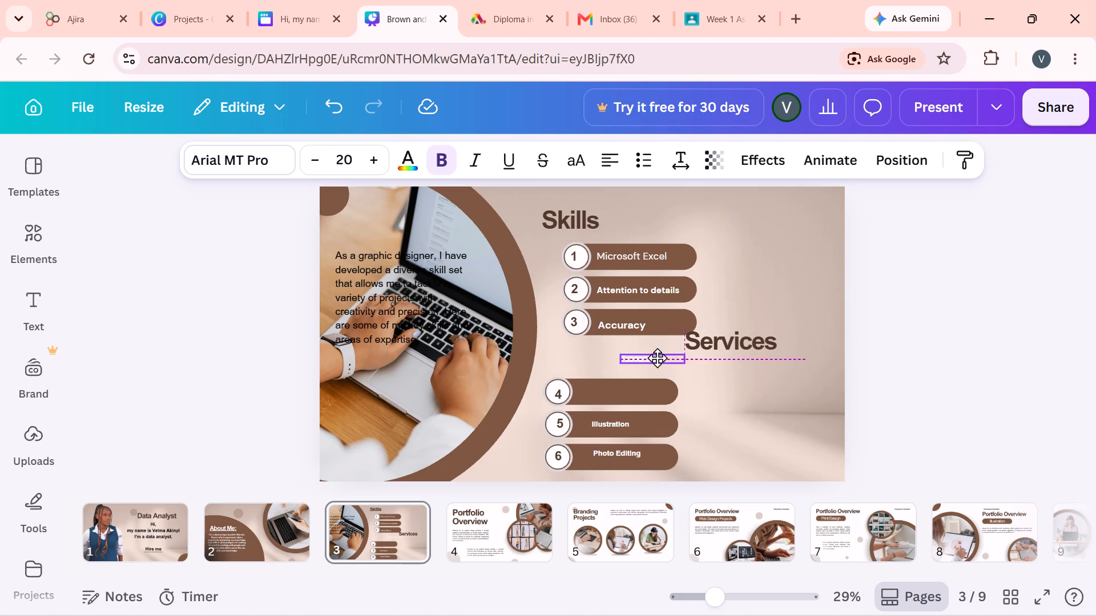
Place the Typography label on the bar numbered 4, close to the number circle.
drag(657, 358, 625, 394)
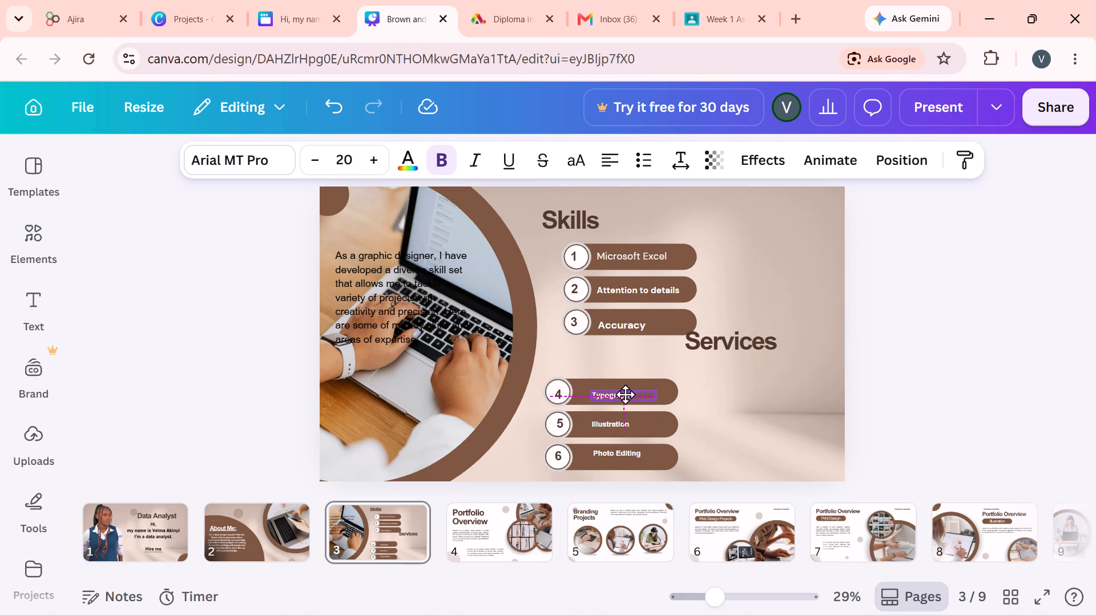
drag(625, 394, 615, 393)
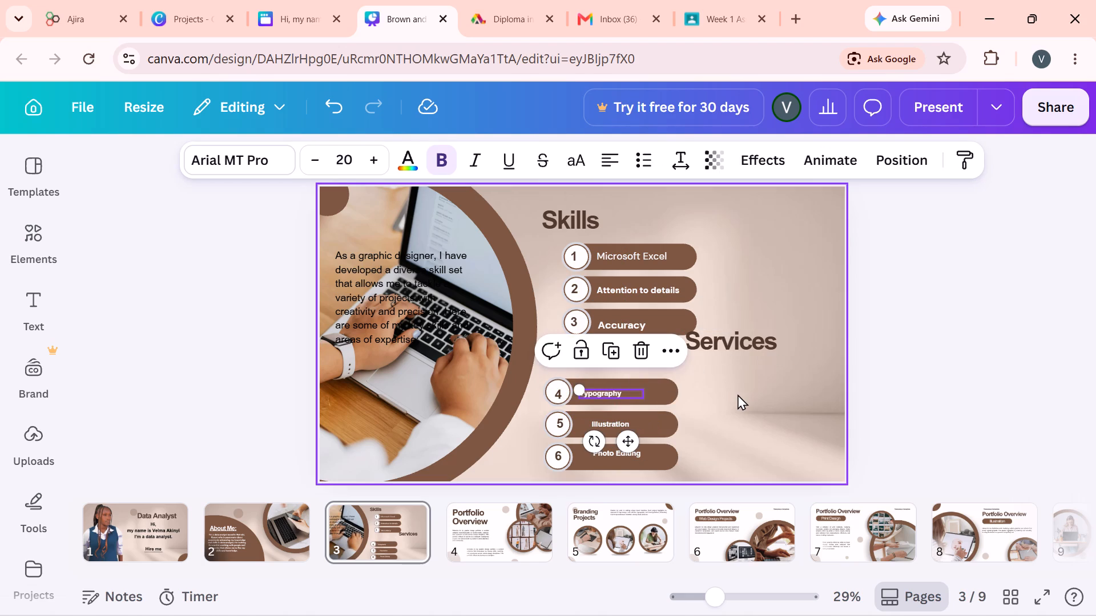
click(738, 394)
Move the Services heading into the gap between the Accuracy bar and the bar numbered 4.
drag(723, 339, 592, 357)
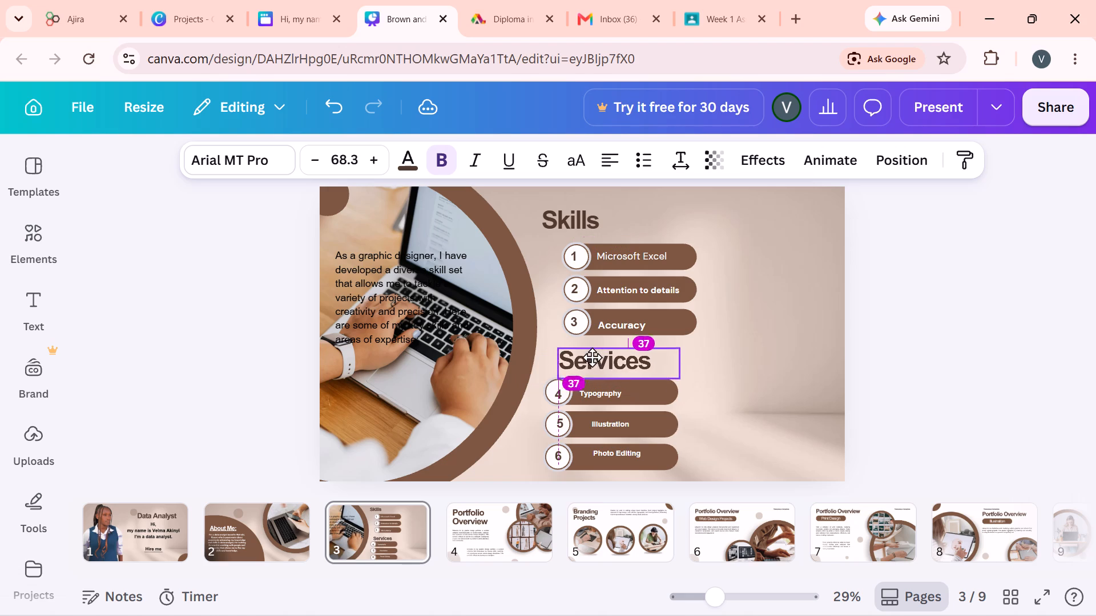
drag(592, 357, 611, 354)
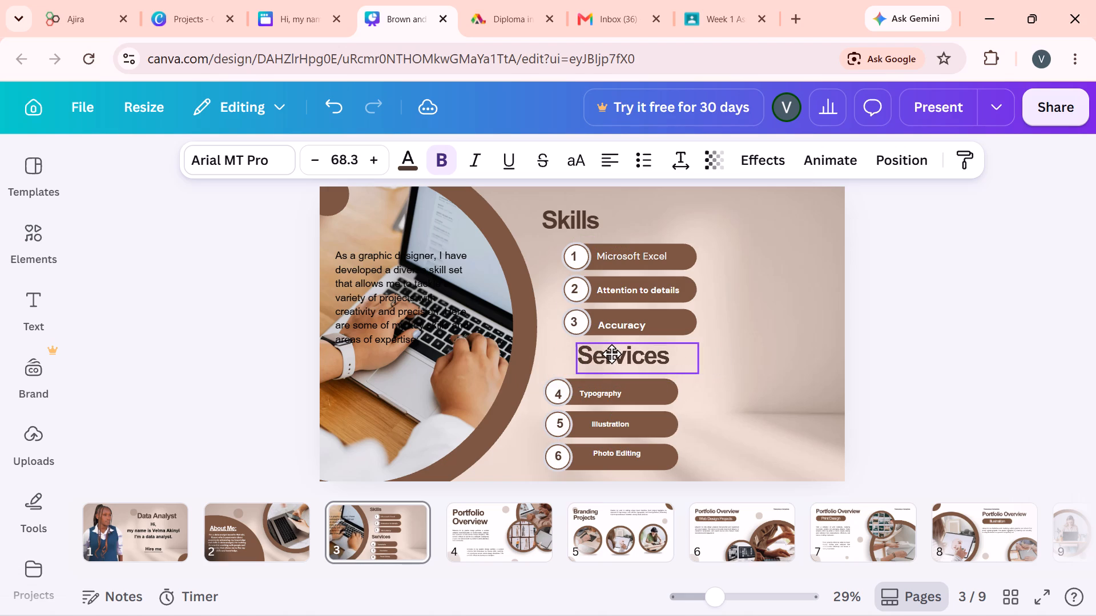
drag(611, 354, 620, 352)
click(732, 374)
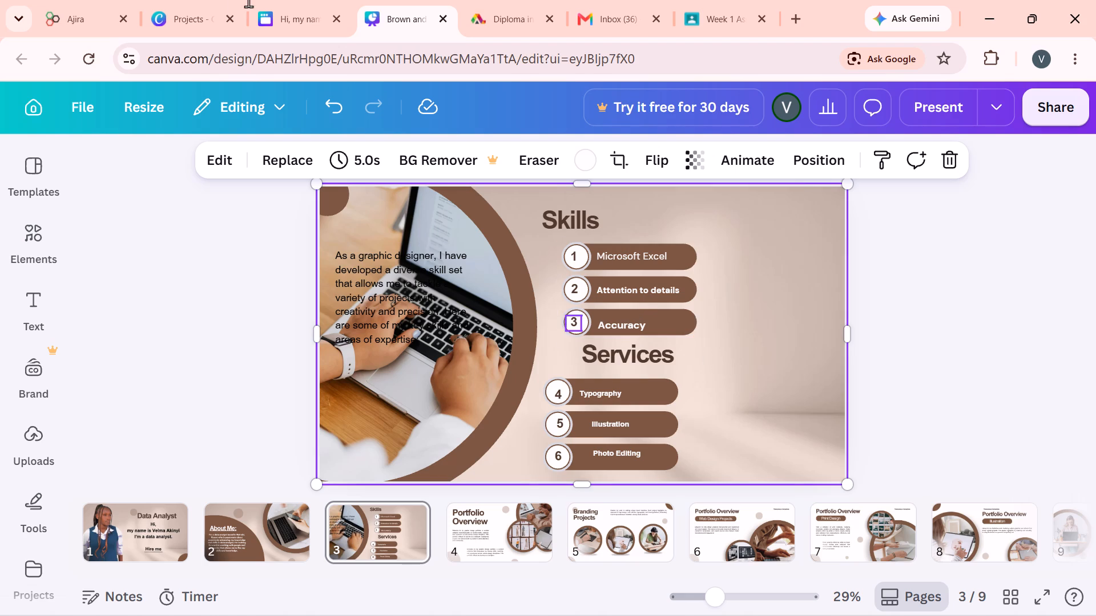
Consult the My Services list in the other Canva design, and replace the Typography label on bar 4 with "Data Cleaning".
click(184, 28)
click(271, 17)
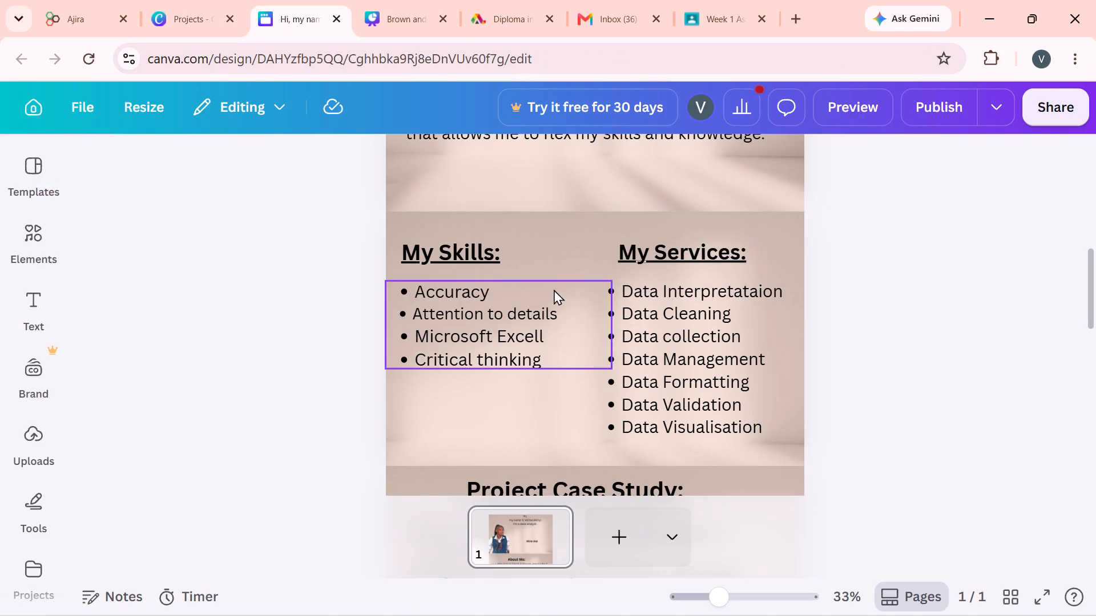
click(396, 15)
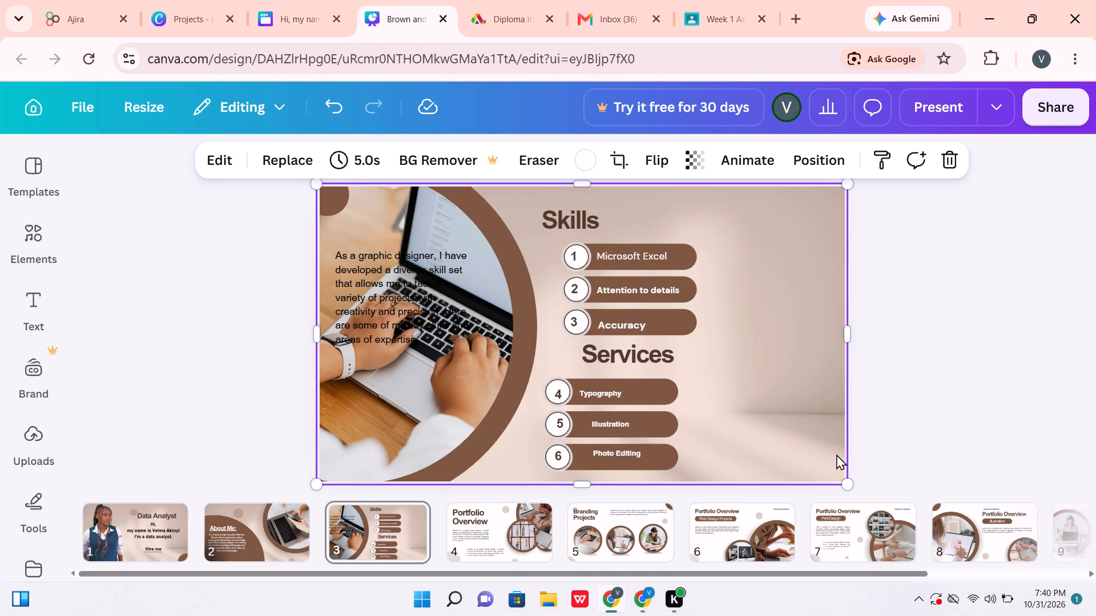
double_click(616, 390)
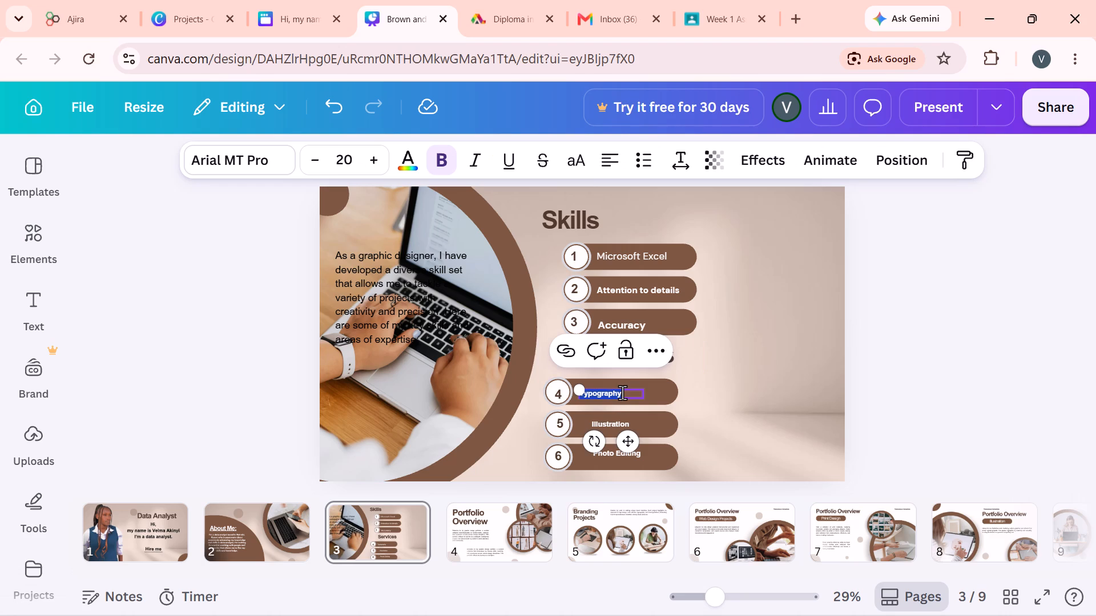
key(d)
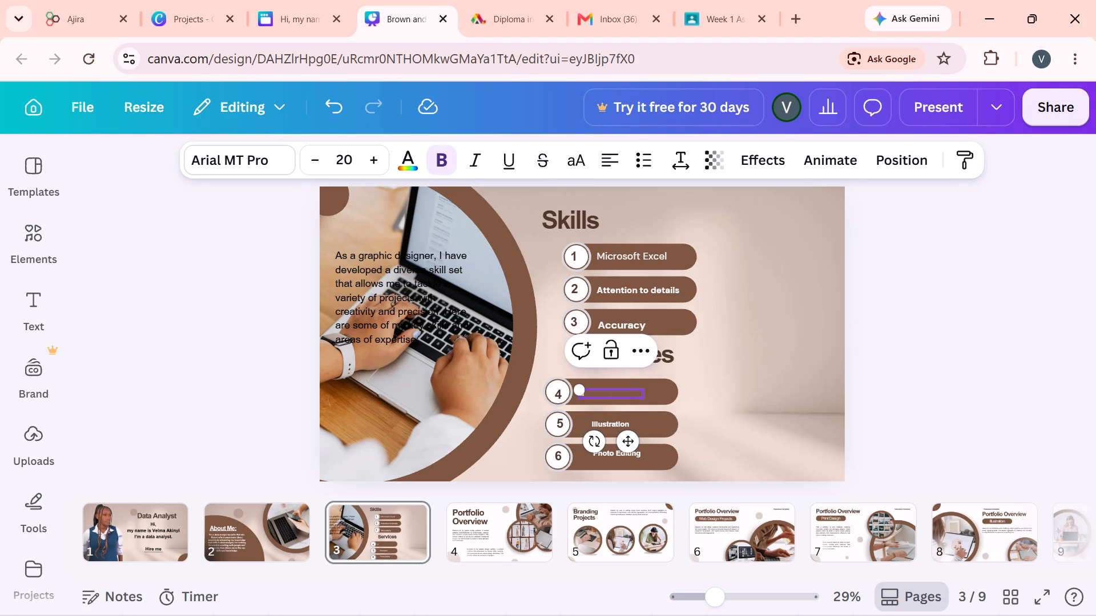
key(BackSpace)
key(d)
key(space)
key(c)
key(l)
text(eaning)
key(space)
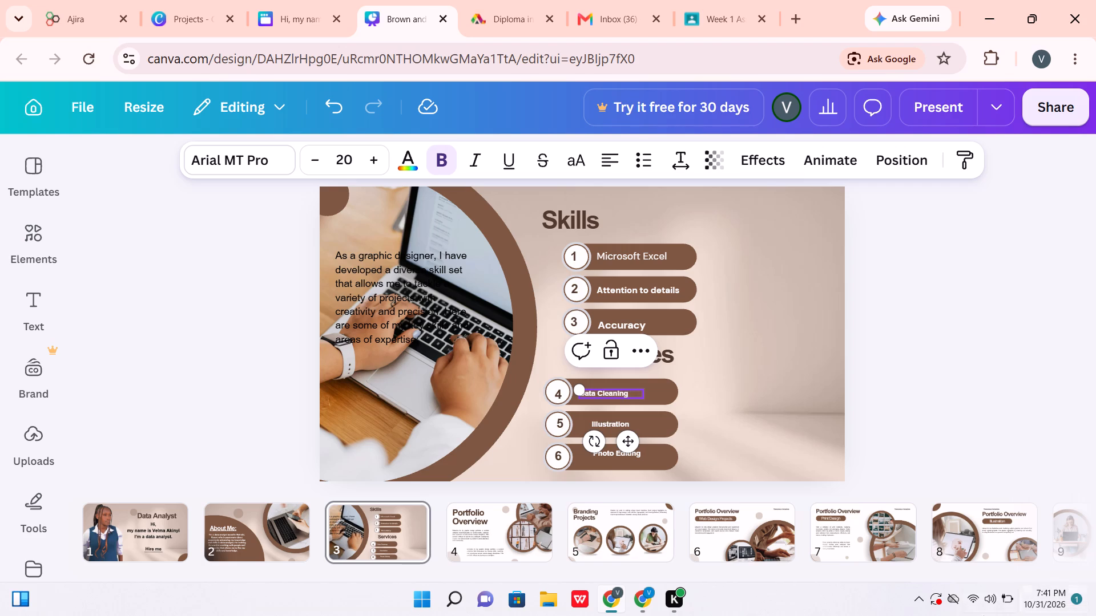
click(729, 393)
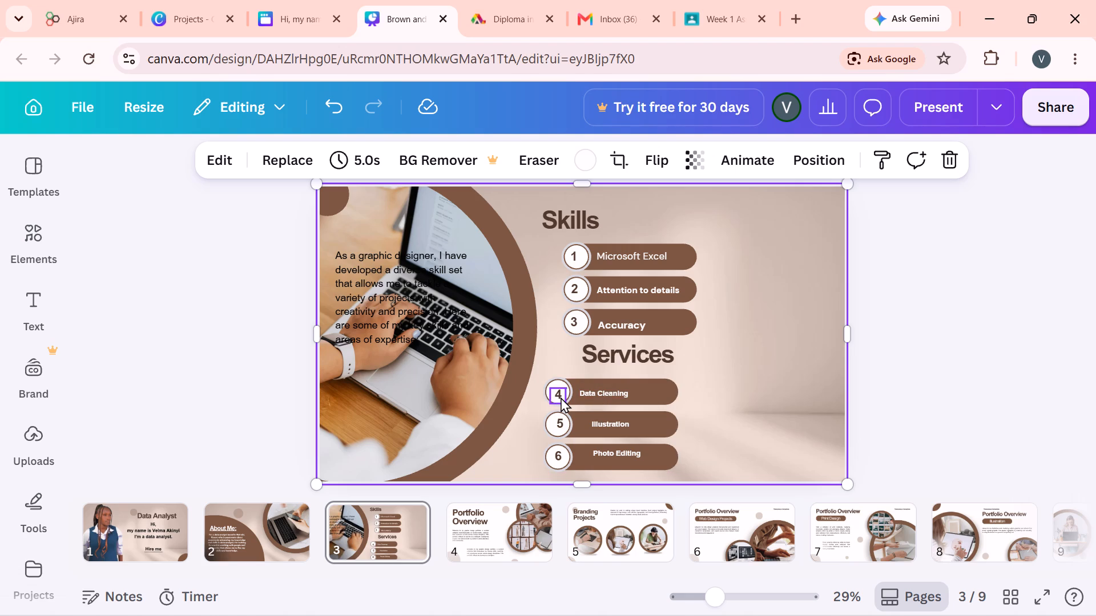
click(933, 447)
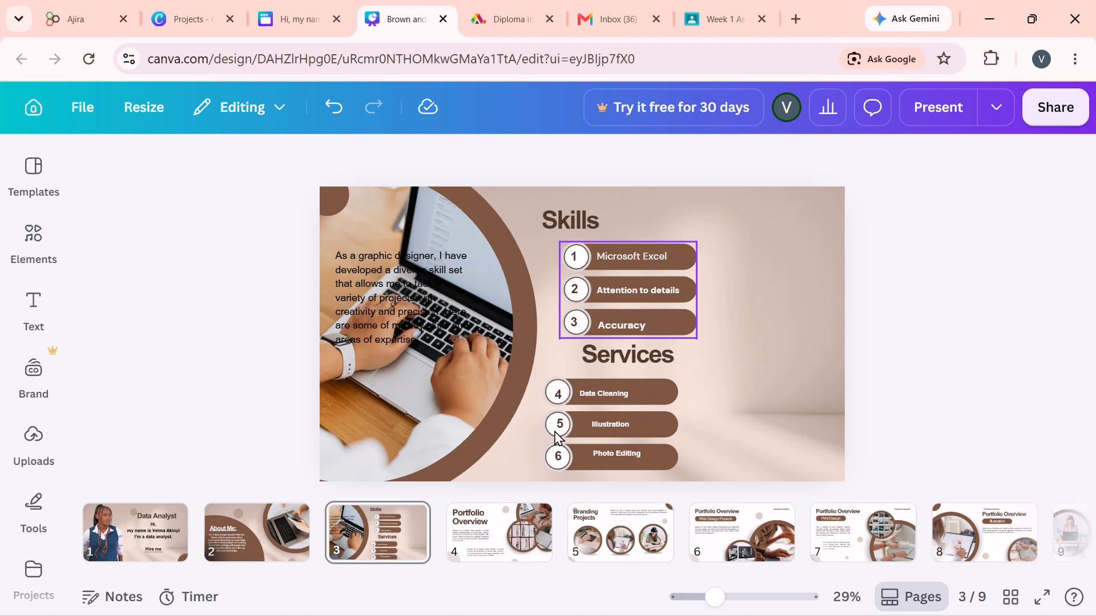
Replace the Illustration label on bar 5 with "Data Interpretation".
double_click(623, 417)
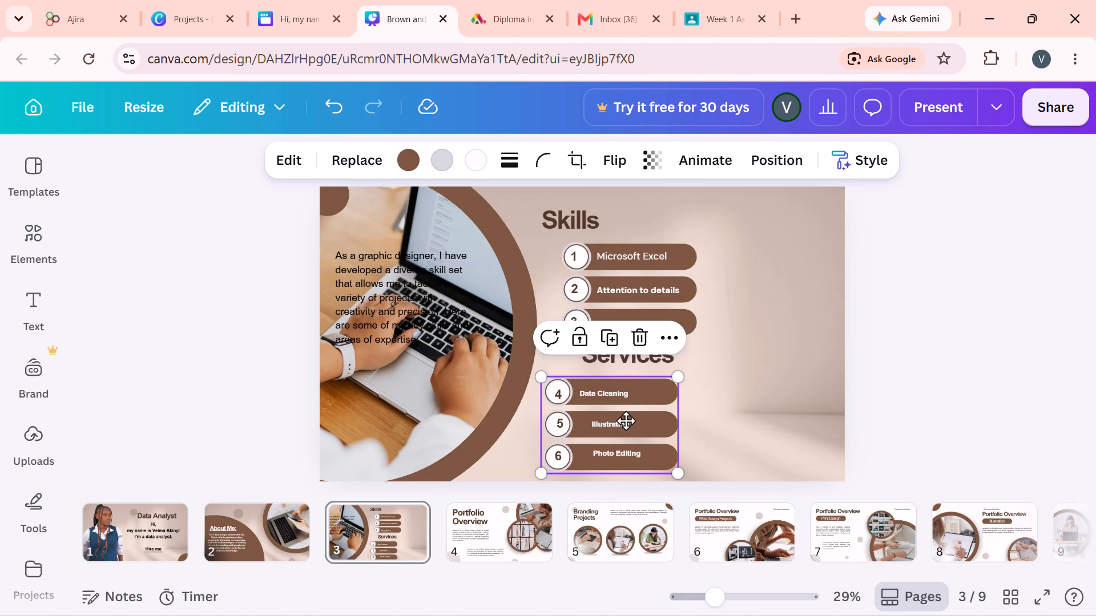
double_click(626, 420)
click(594, 420)
click(719, 410)
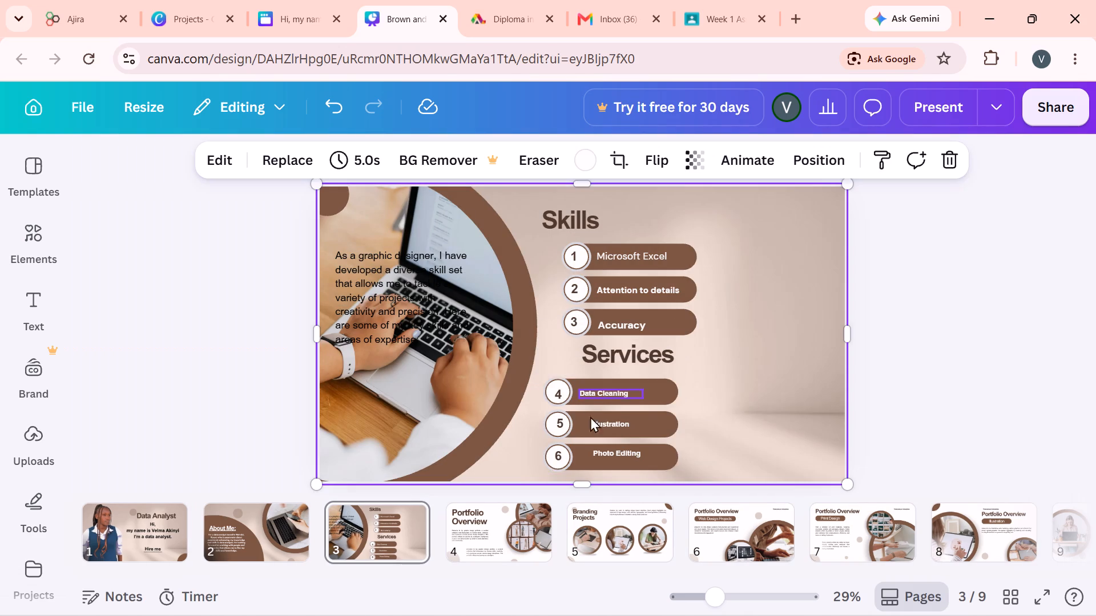
double_click(605, 421)
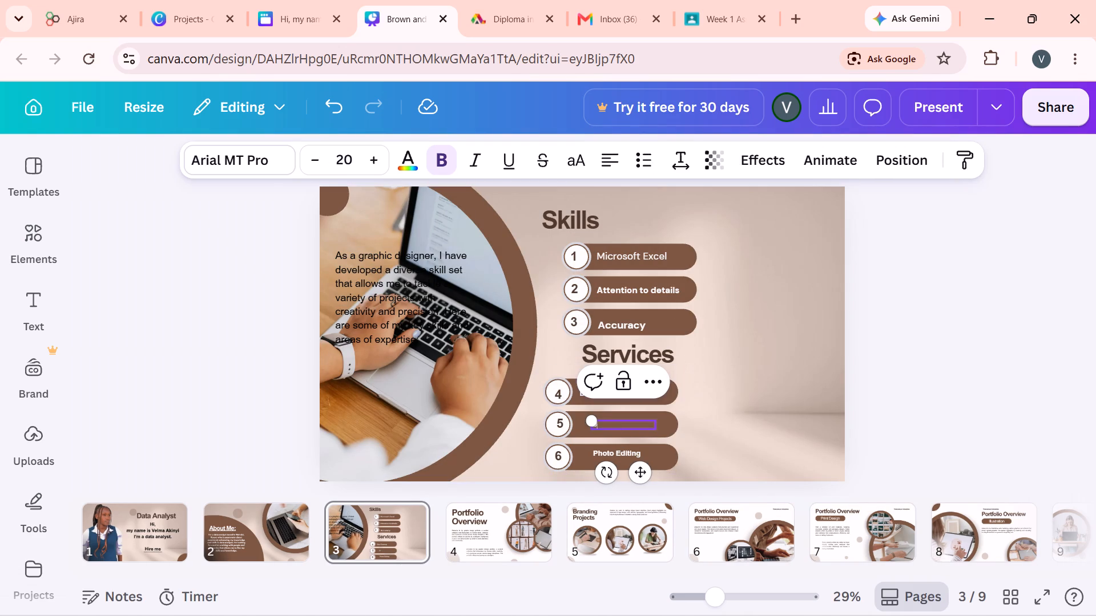
text(ata)
key(space)
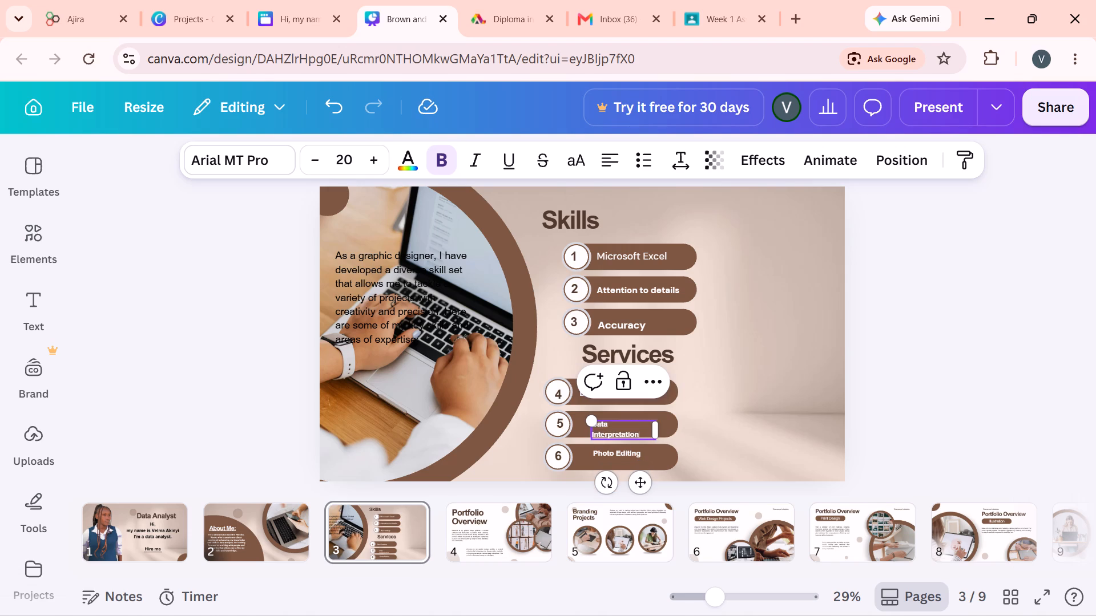
click(818, 382)
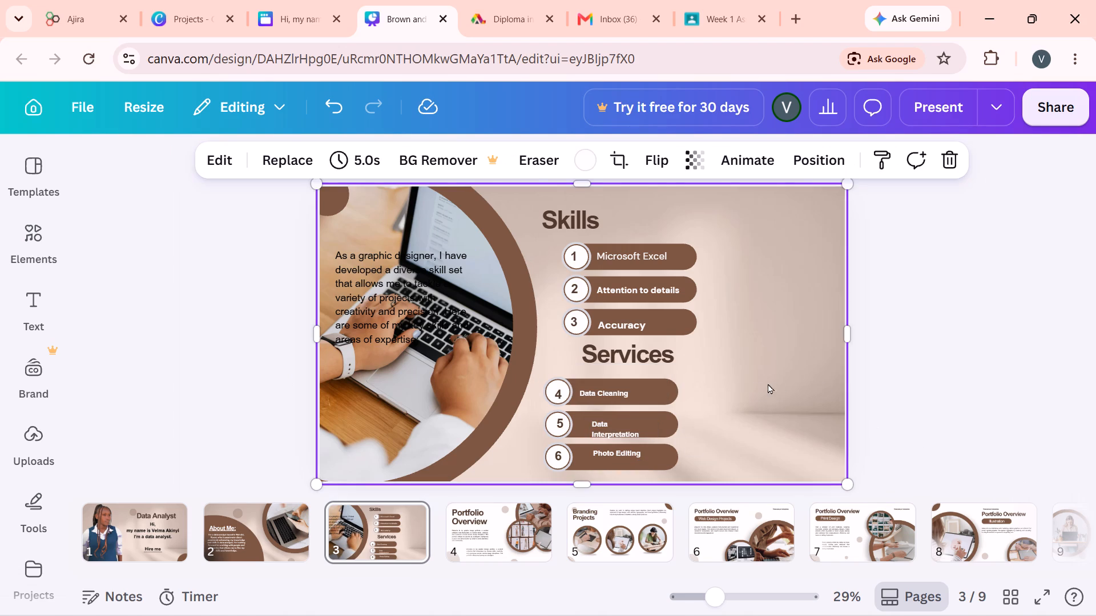
Widen the Data Interpretation text box to fit one line and align its left edge with the Data Cleaning label.
click(611, 430)
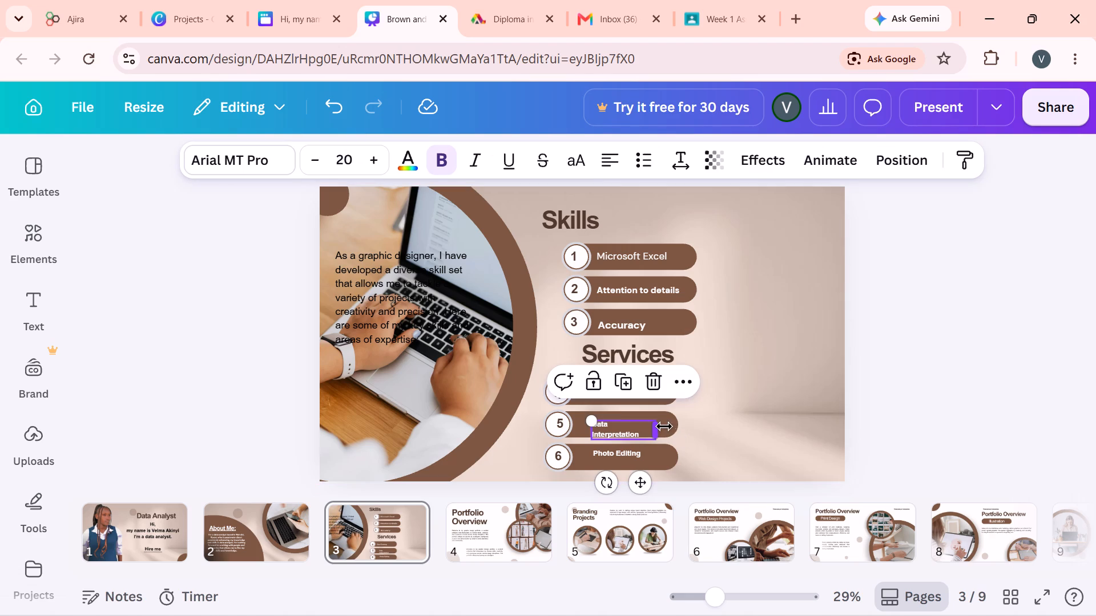
drag(655, 429, 664, 429)
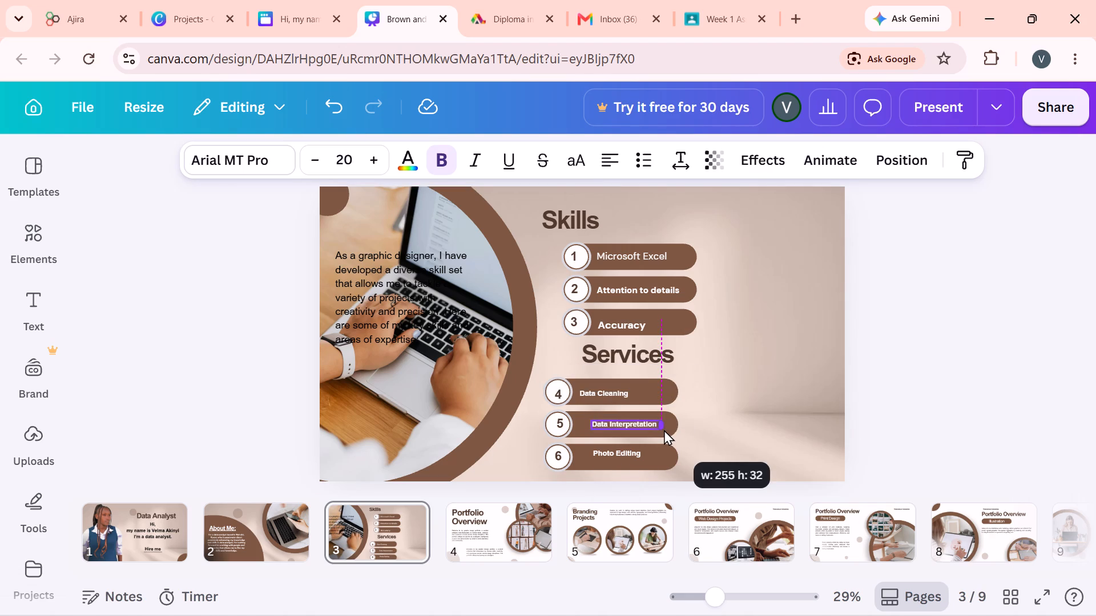
click(766, 371)
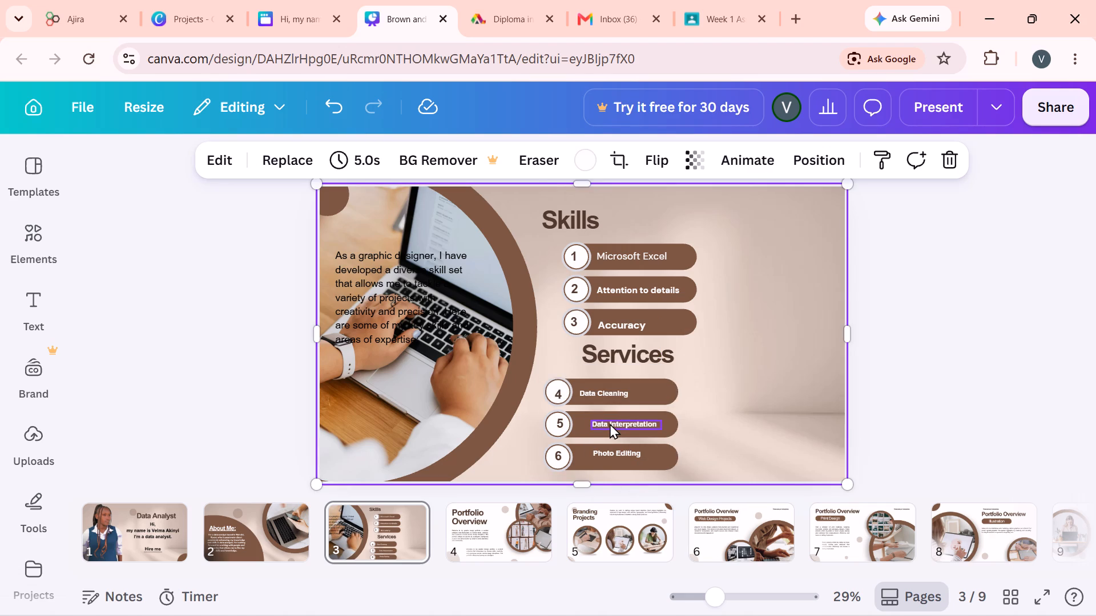
drag(610, 423, 592, 423)
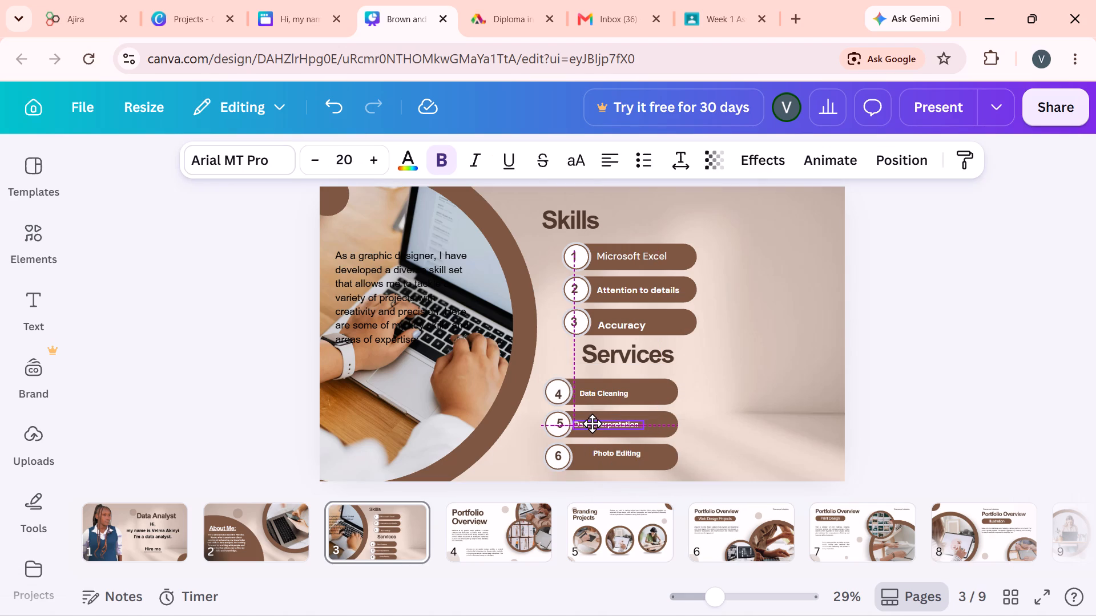
drag(592, 423, 597, 423)
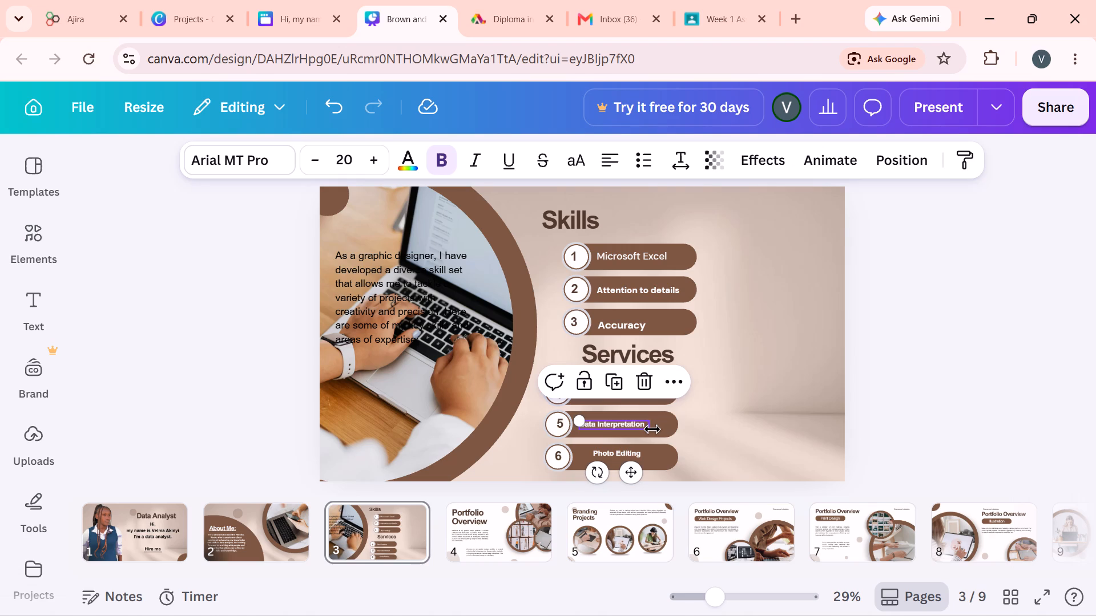
drag(652, 429, 672, 429)
click(719, 399)
Increase the Data Interpretation label's font size to 24.
click(603, 428)
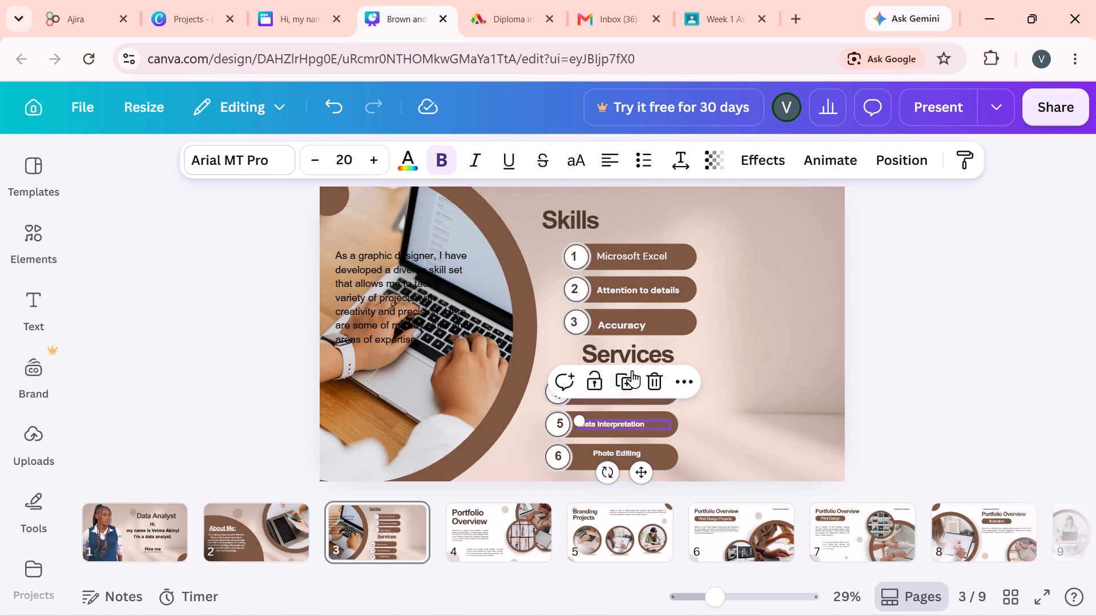
click(372, 152)
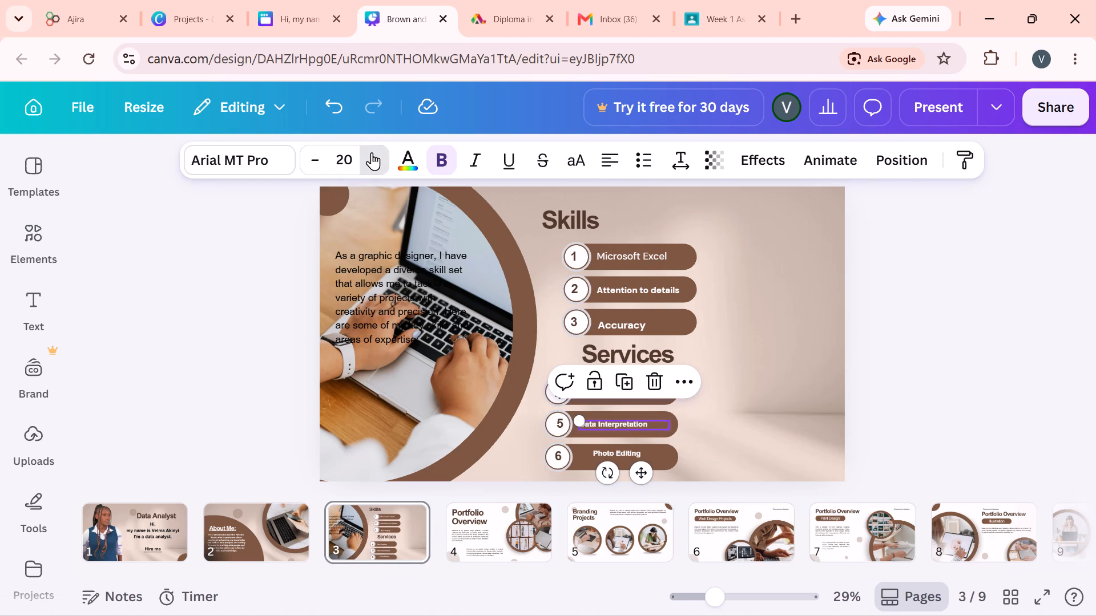
click(372, 152)
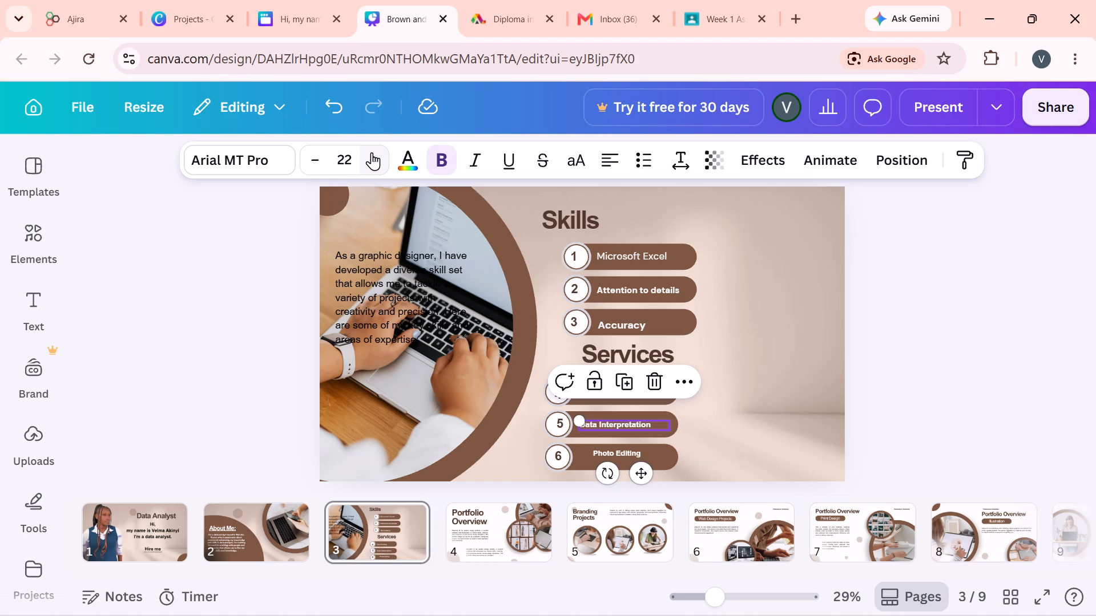
click(372, 152)
click(372, 152)
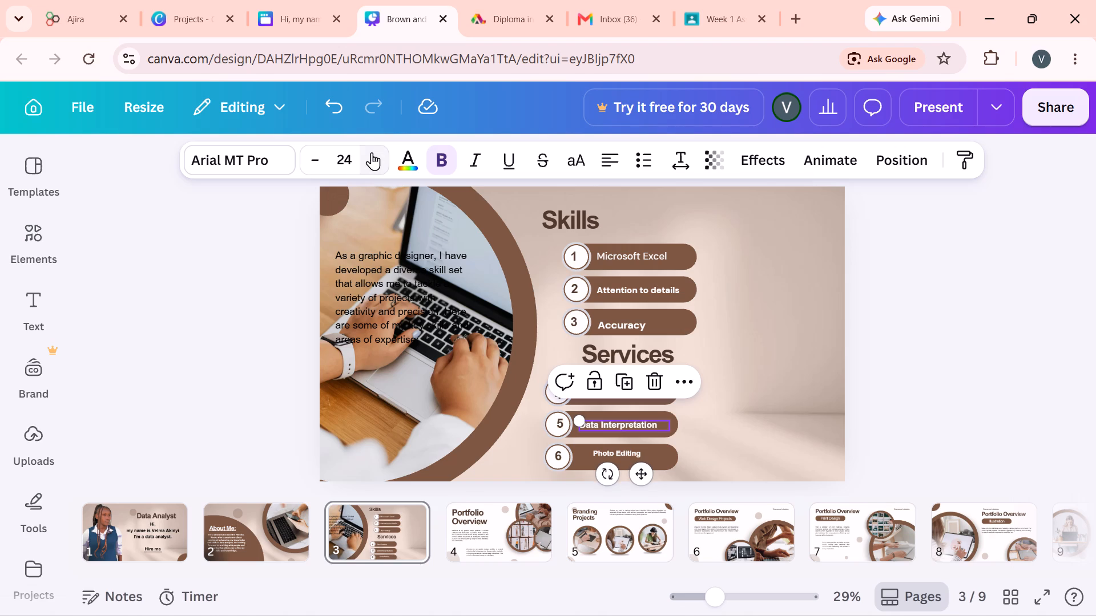
click(791, 375)
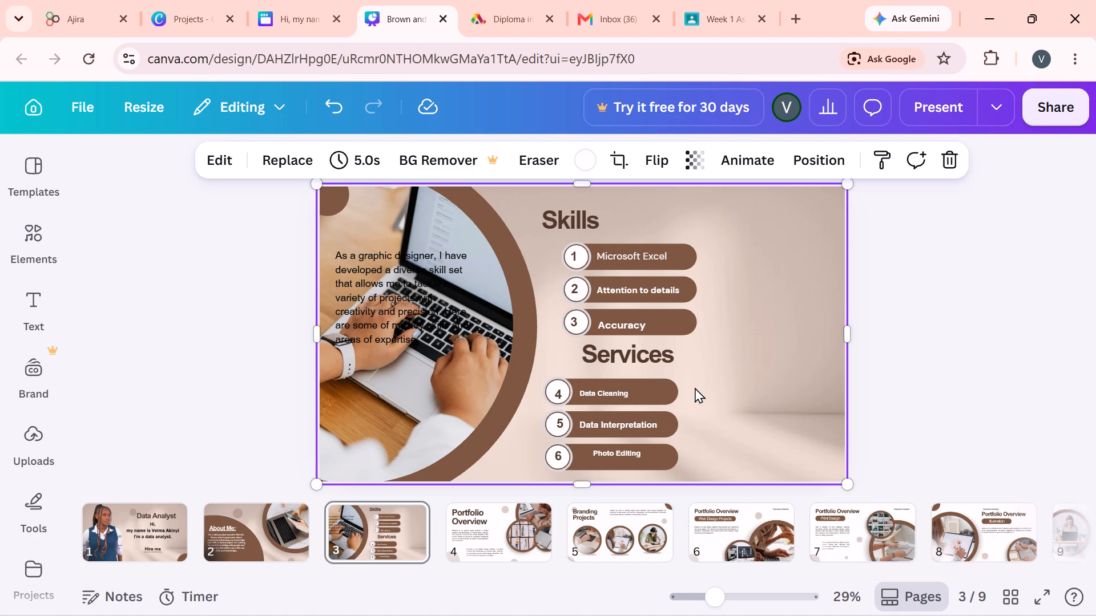
Increase the Data Cleaning label's font size by three points.
click(606, 397)
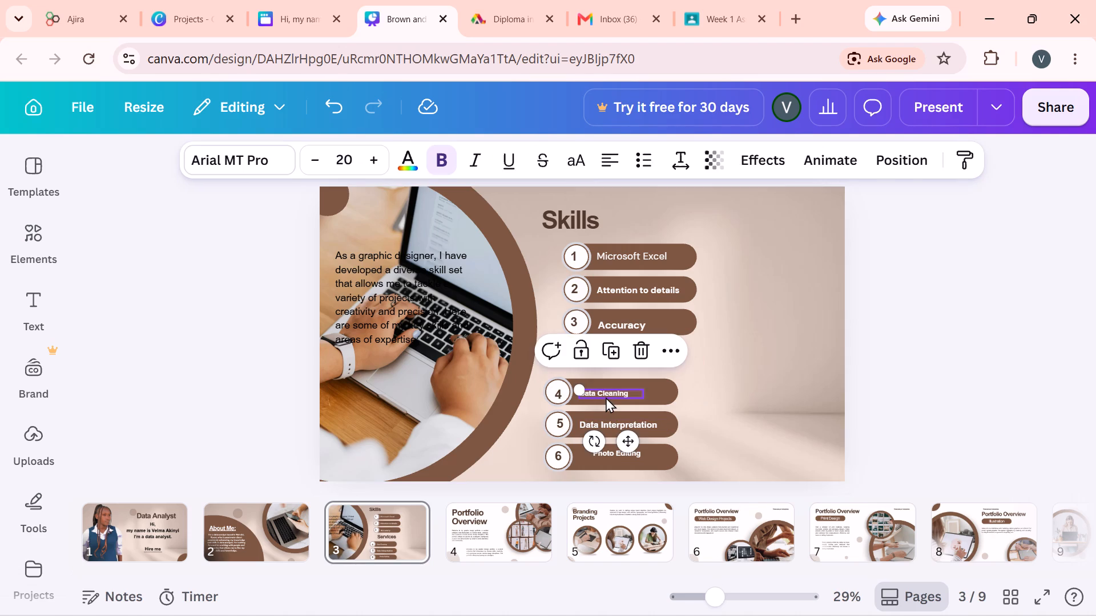
double_click(381, 149)
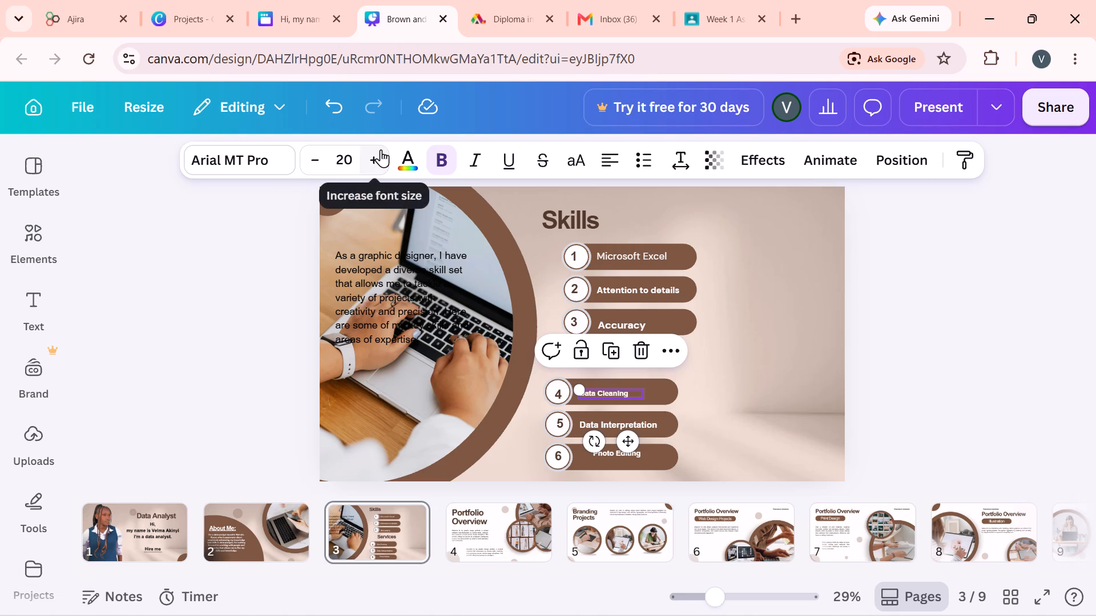
click(751, 385)
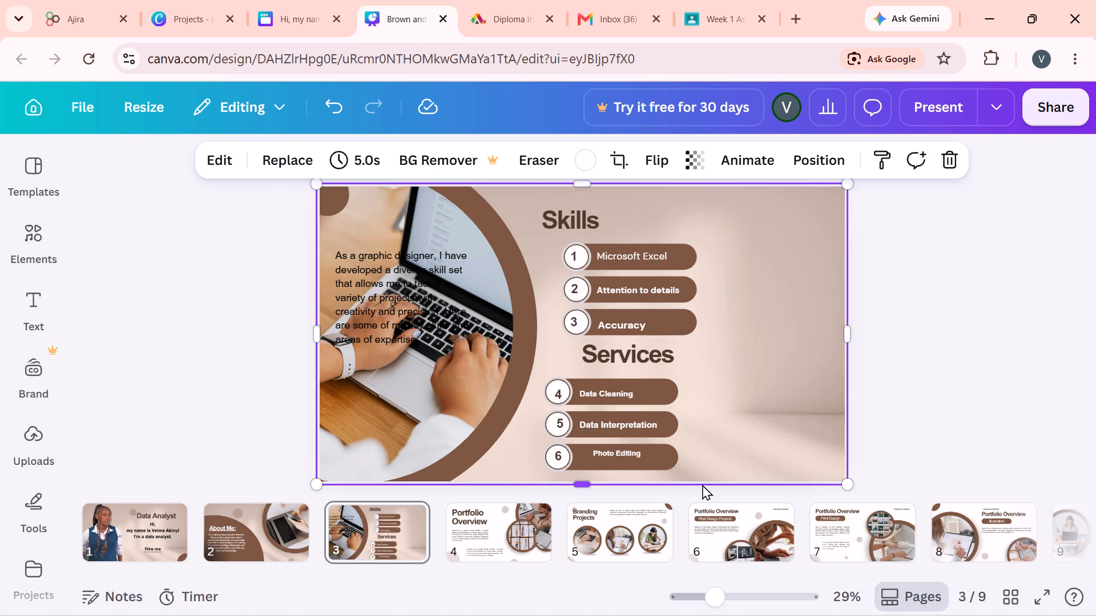
click(604, 390)
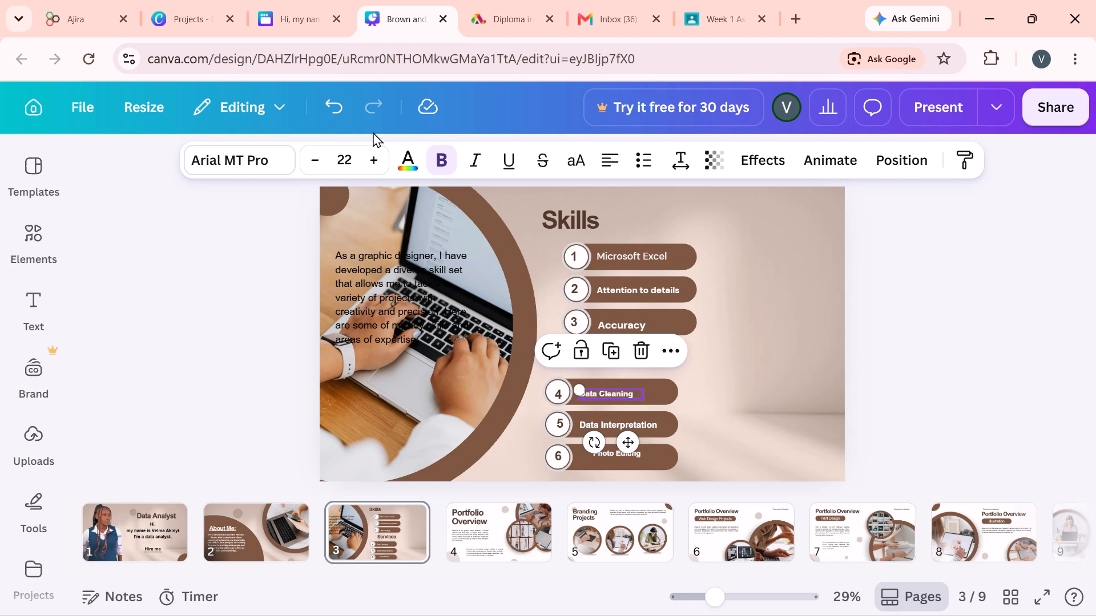
click(374, 160)
click(763, 336)
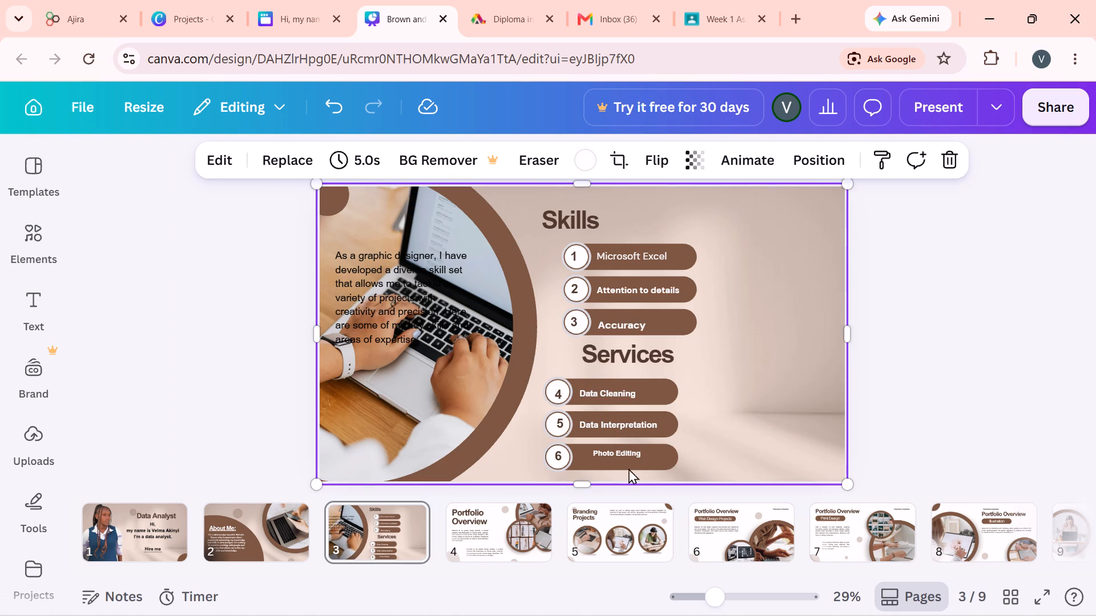
Check the My Services list in the other Canva design for the service that will replace Photo Editing.
click(599, 456)
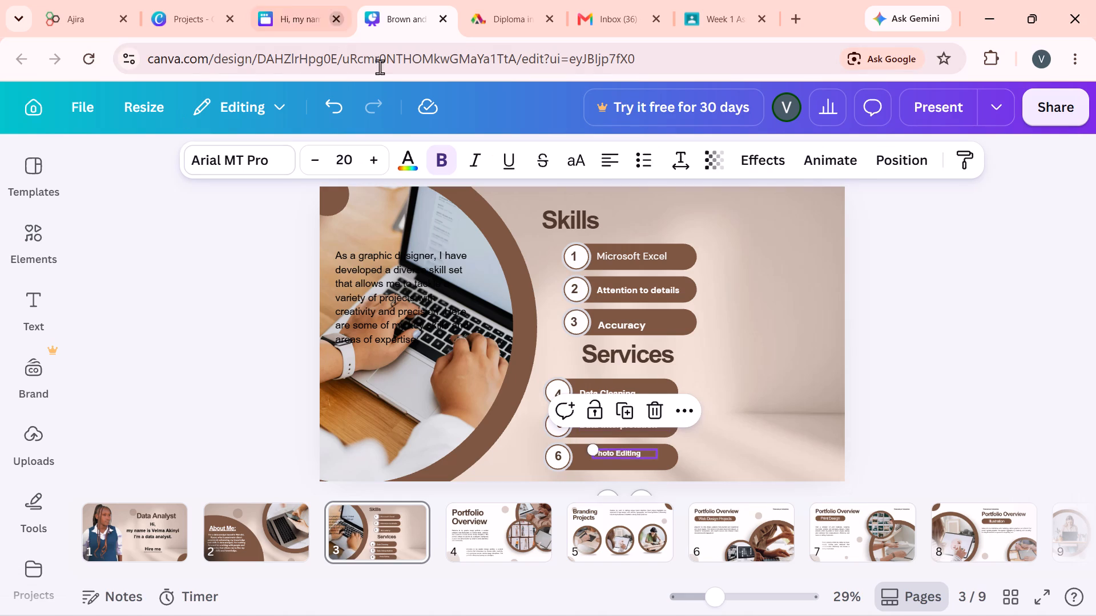
click(278, 21)
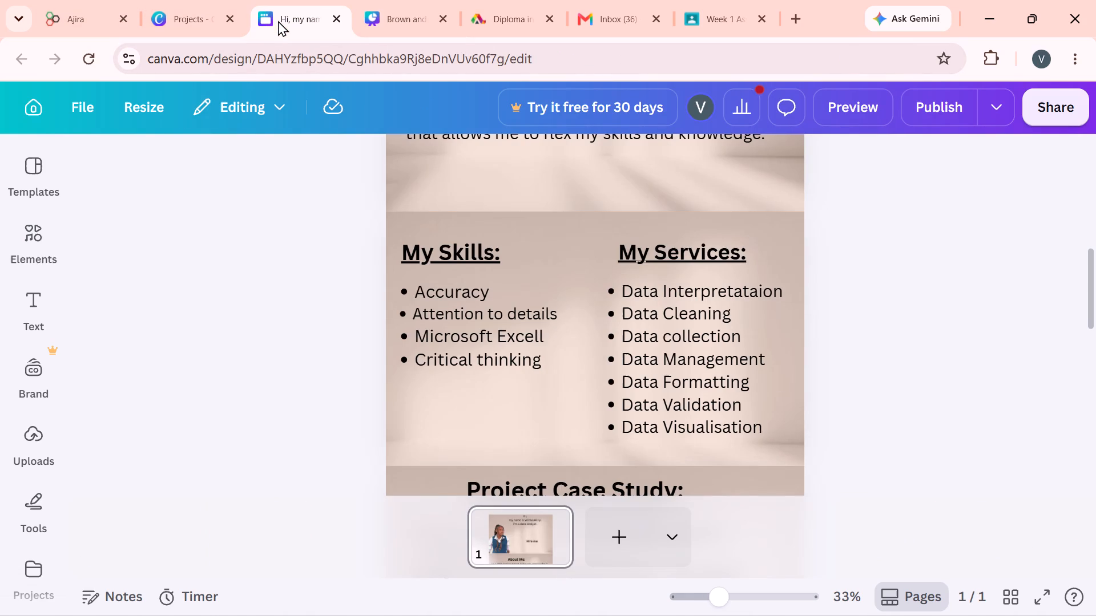
click(426, 15)
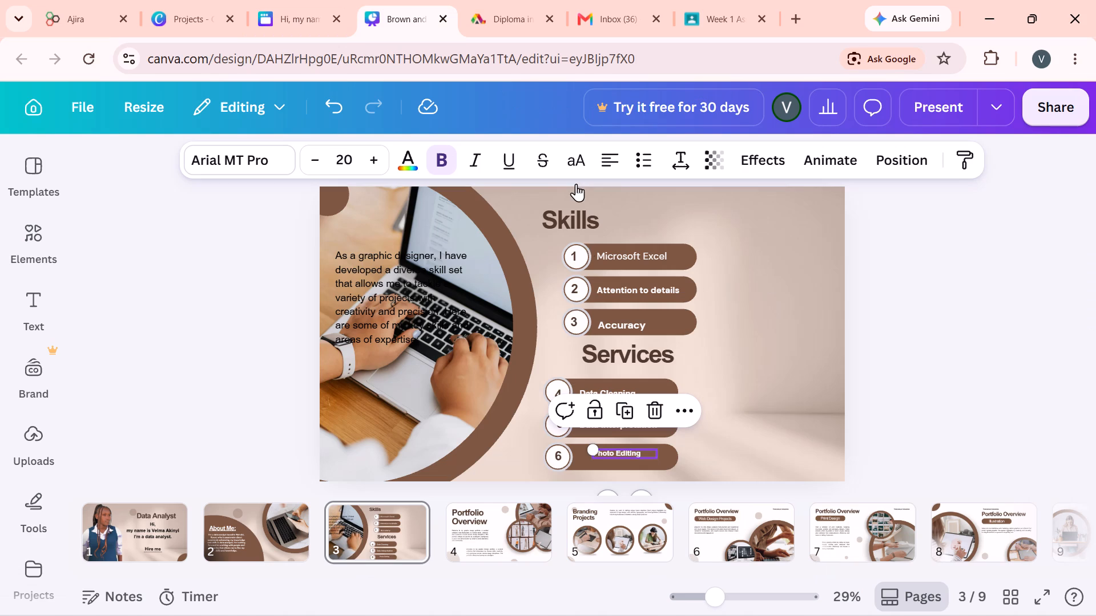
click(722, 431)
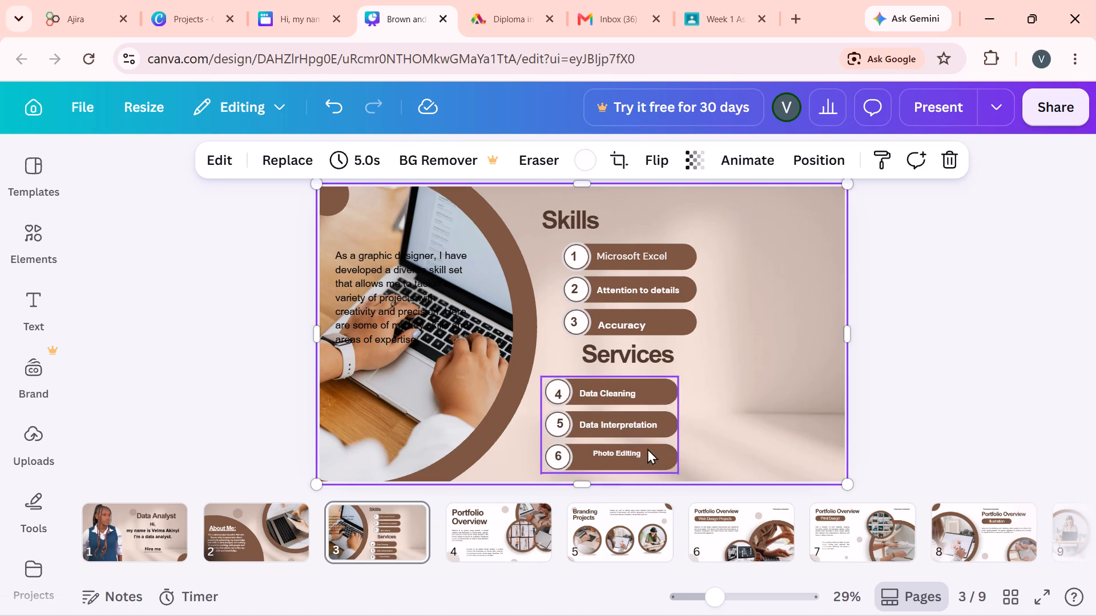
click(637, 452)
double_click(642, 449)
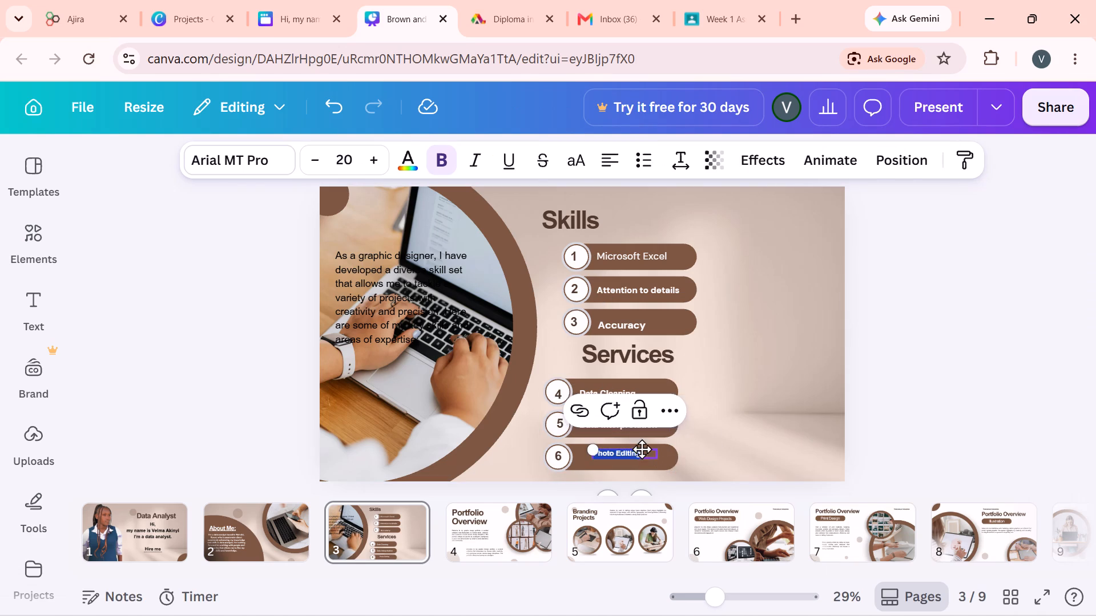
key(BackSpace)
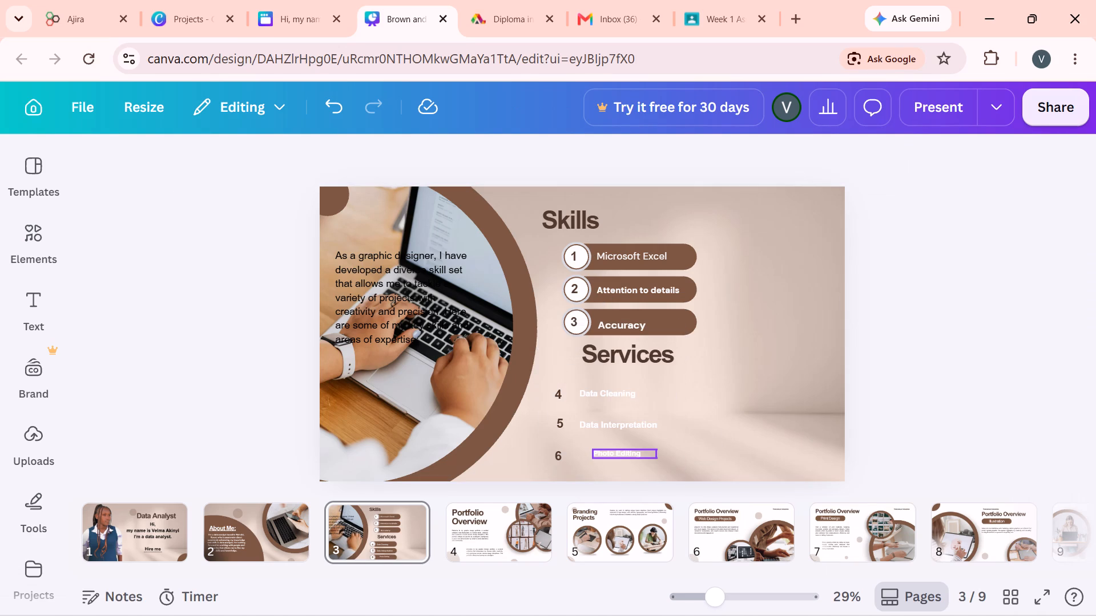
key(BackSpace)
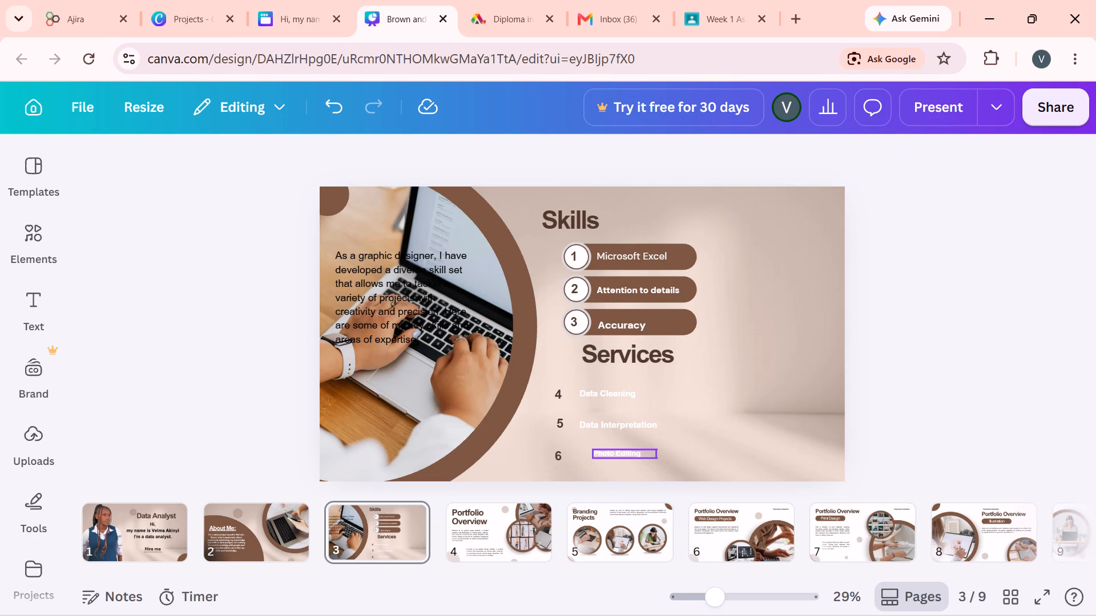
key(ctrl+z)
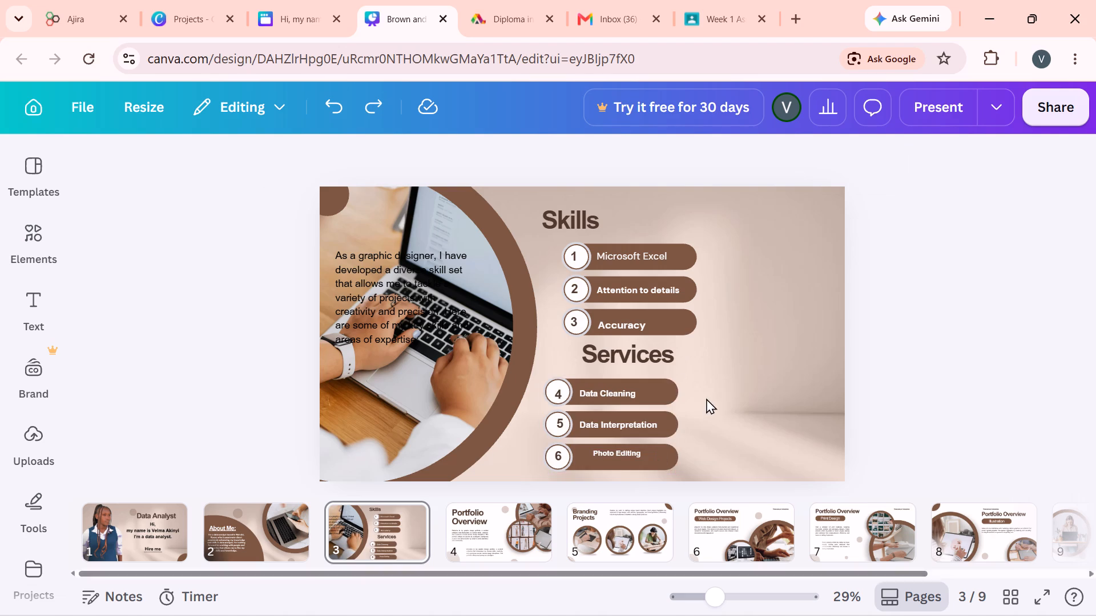
Replace the Photo Editing label on the bottom Services bar with "Data Collection".
click(706, 398)
double_click(639, 451)
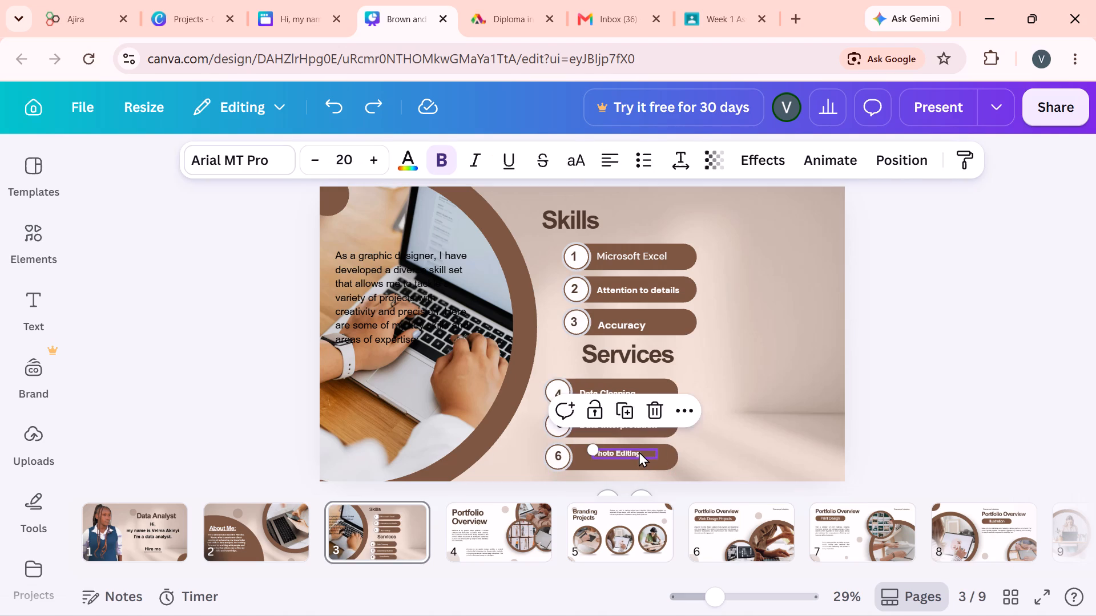
click(639, 451)
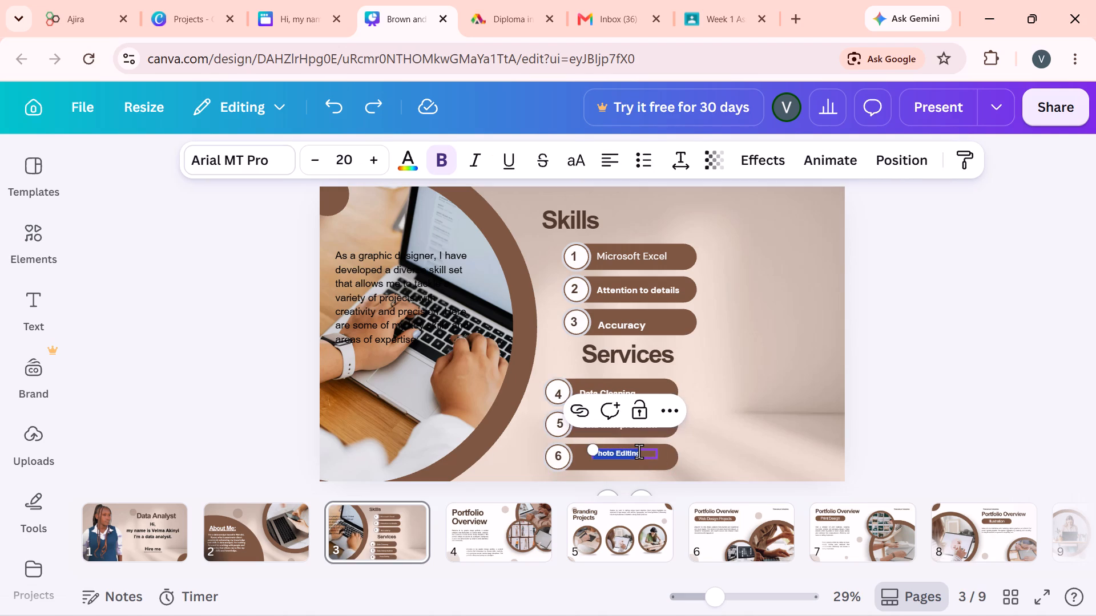
text(at)
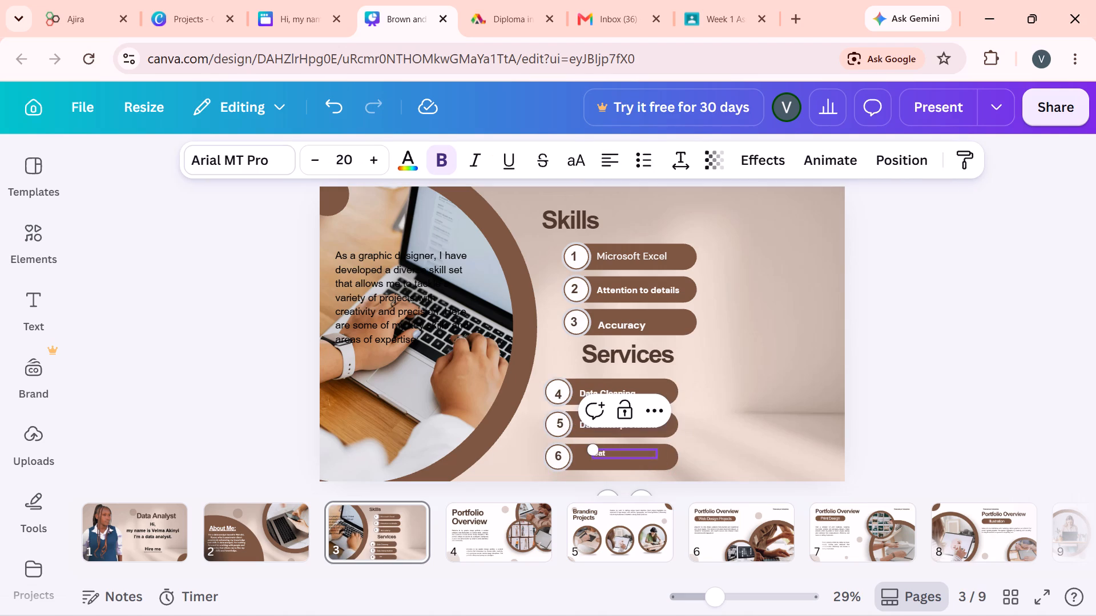
text(a)
key(space)
text(ollection)
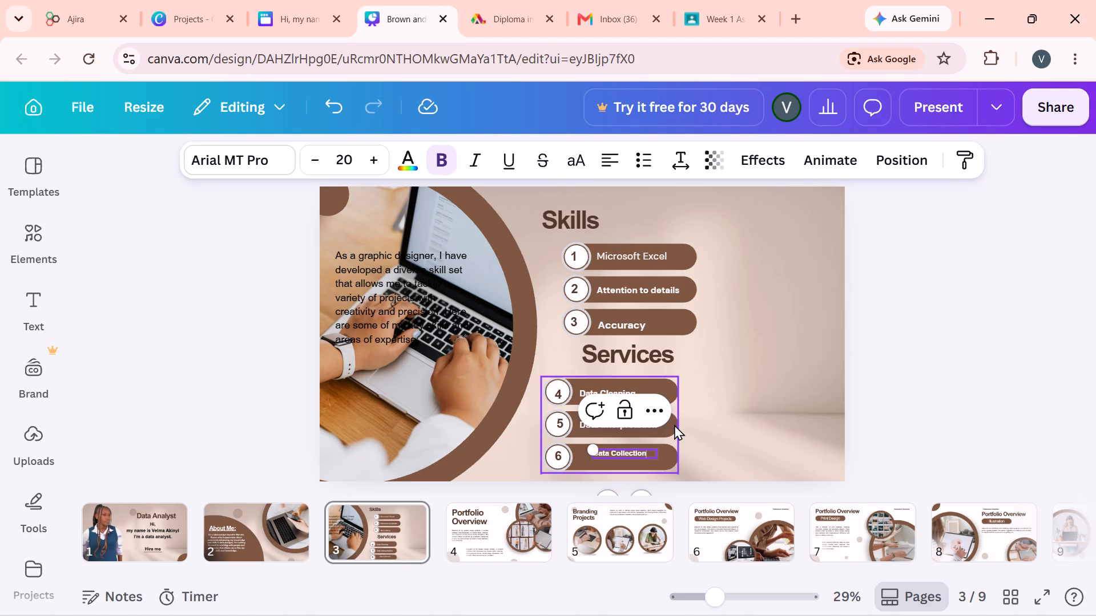
Increase the Data Collection label's font size to 23.
click(380, 159)
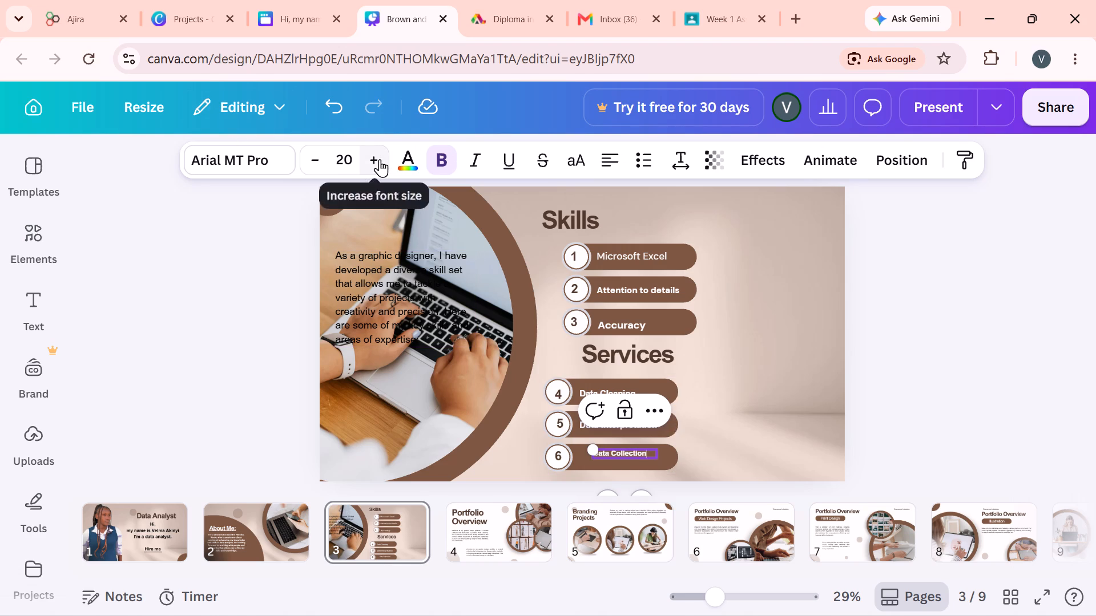
click(380, 159)
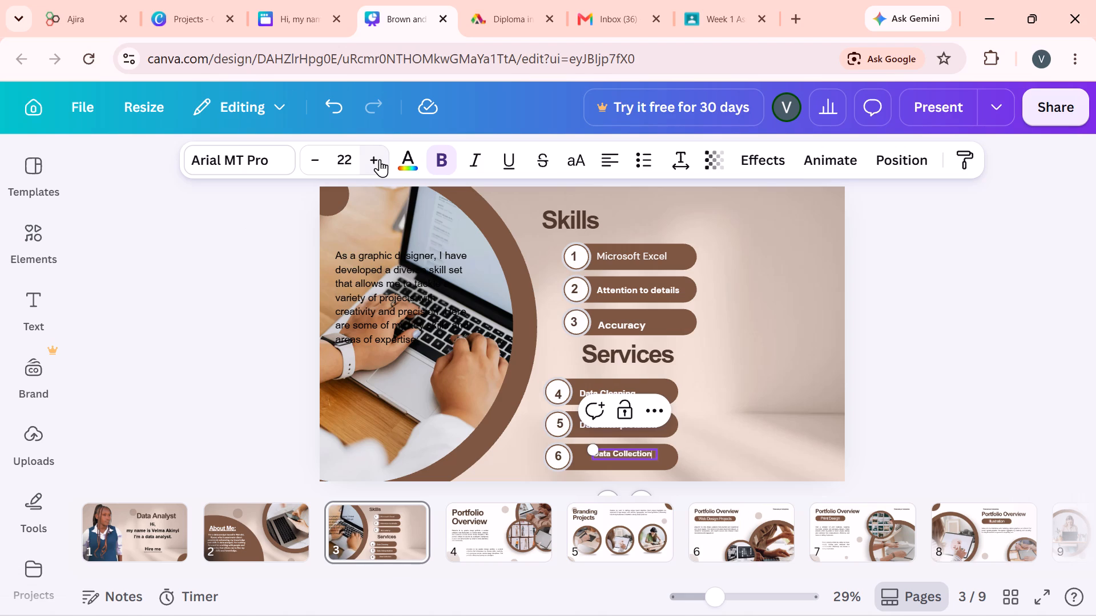
click(380, 159)
click(813, 416)
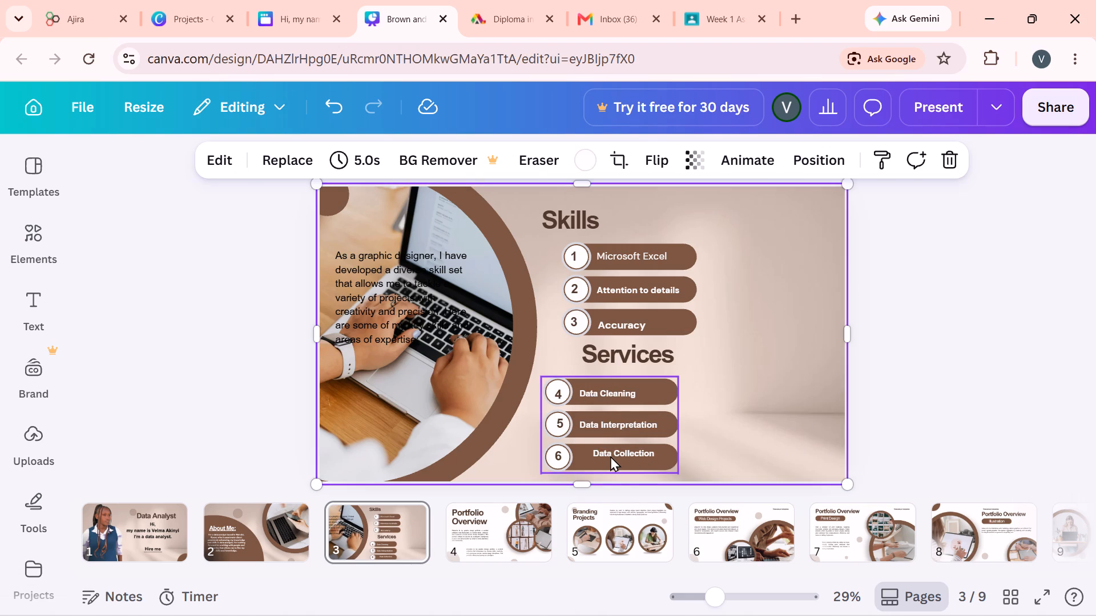
Move the Data Collection label closer to its number circle, roughly in line with the service labels above it.
drag(610, 456, 595, 457)
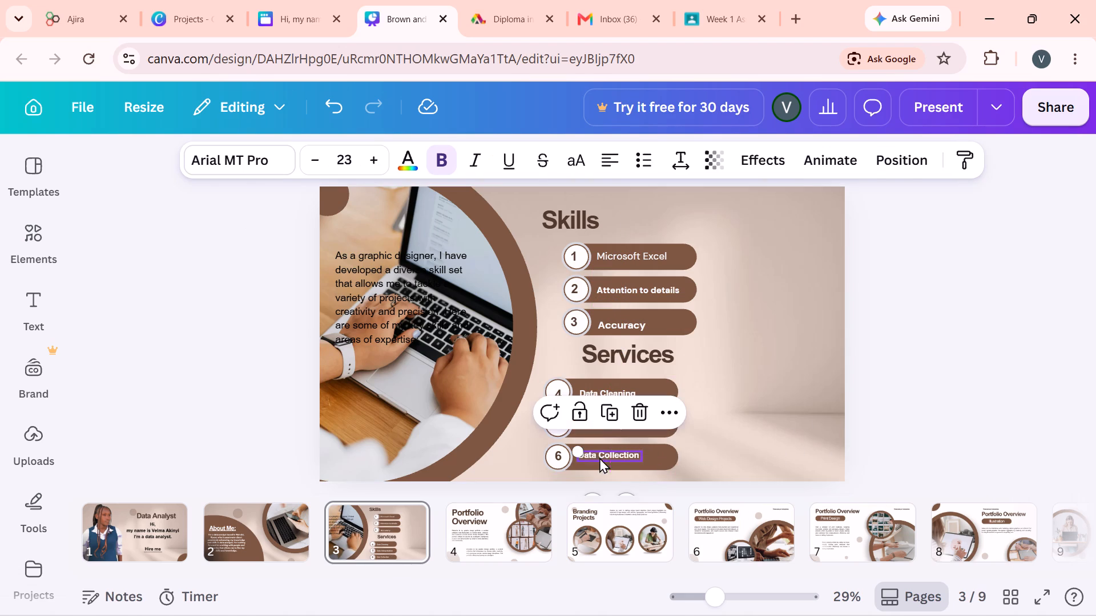
click(721, 455)
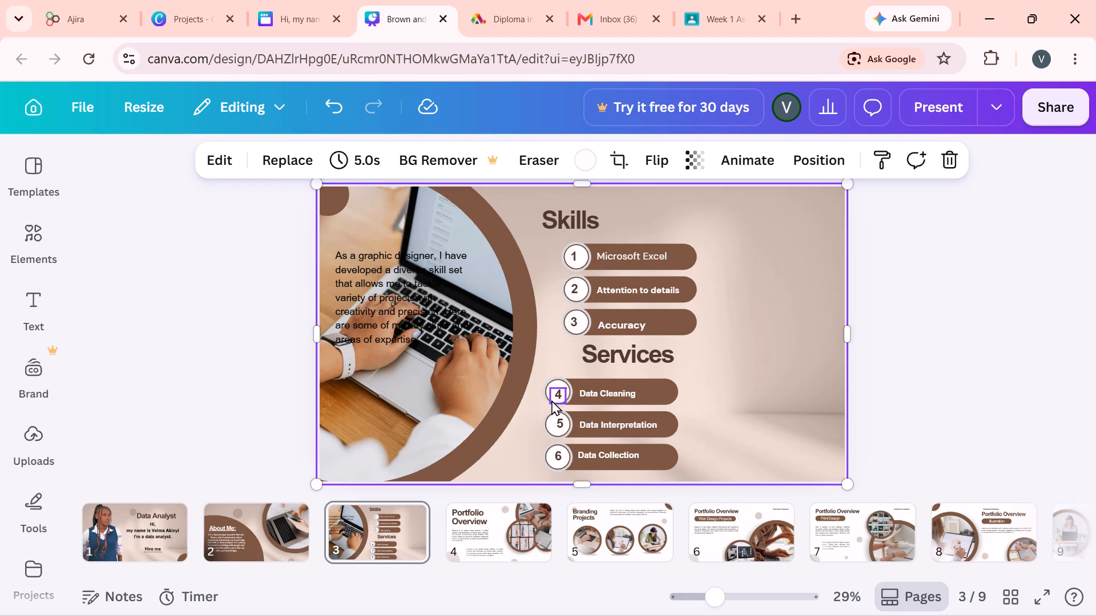
Renumber the three Services bars from 4, 5 and 6 to 1, 2 and 3.
double_click(558, 390)
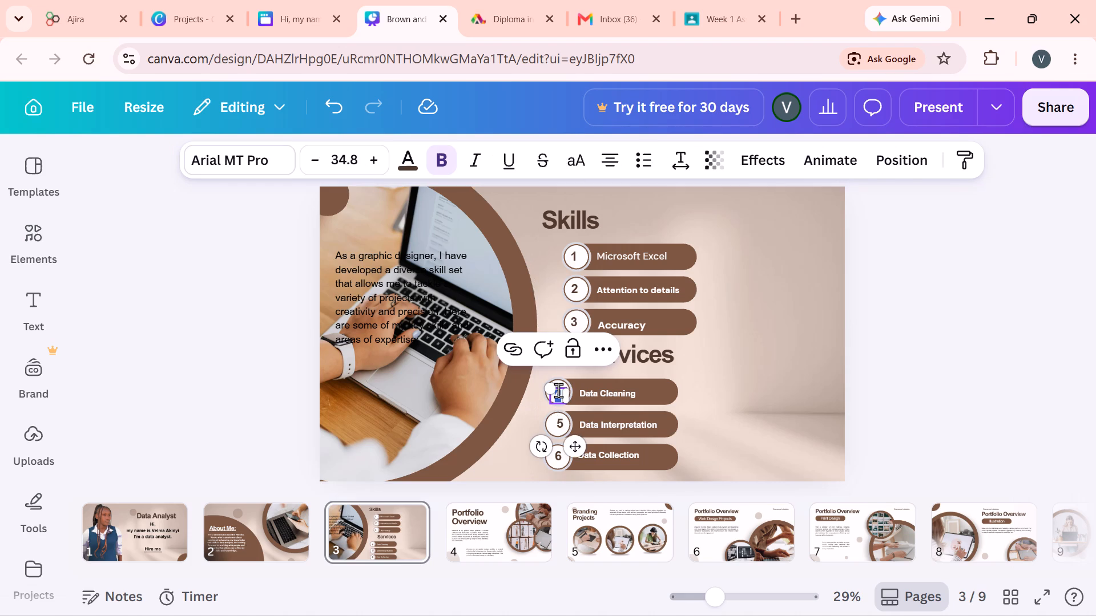
key(1)
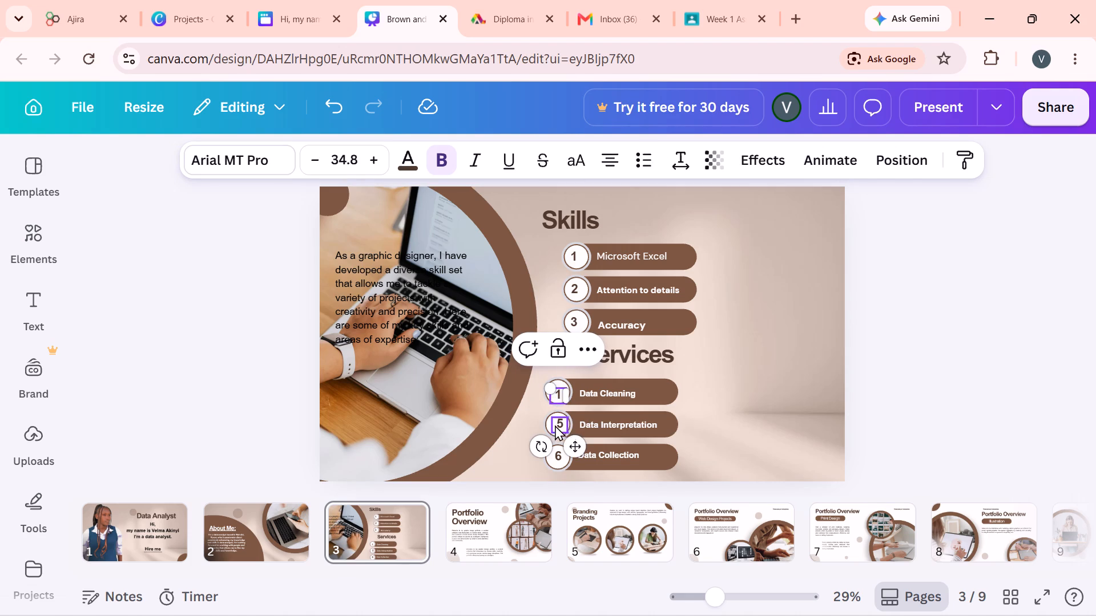
double_click(561, 425)
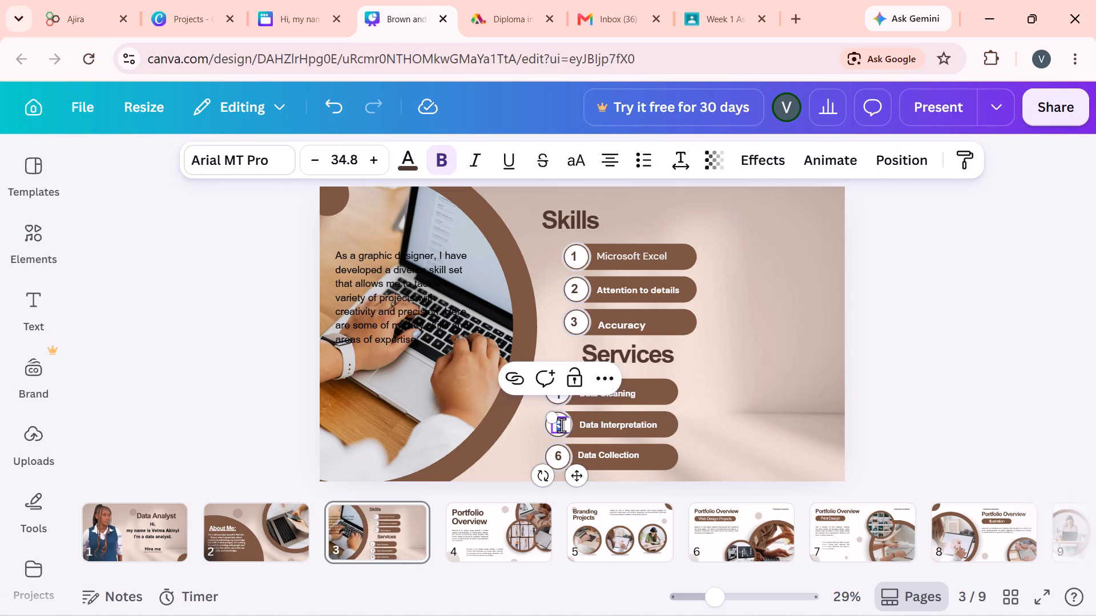
key(2)
double_click(560, 456)
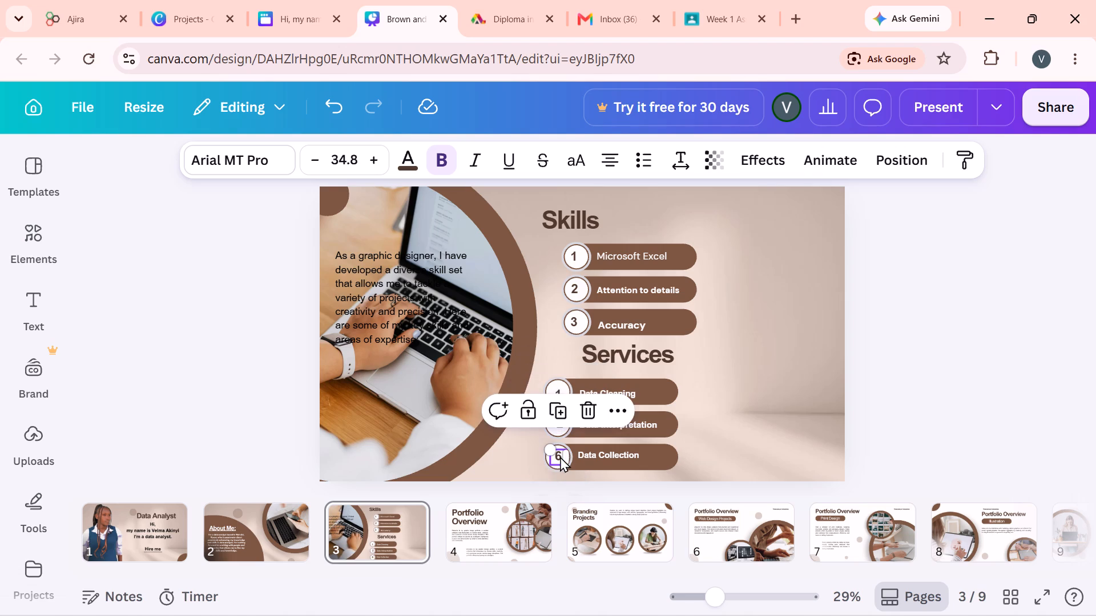
key(3)
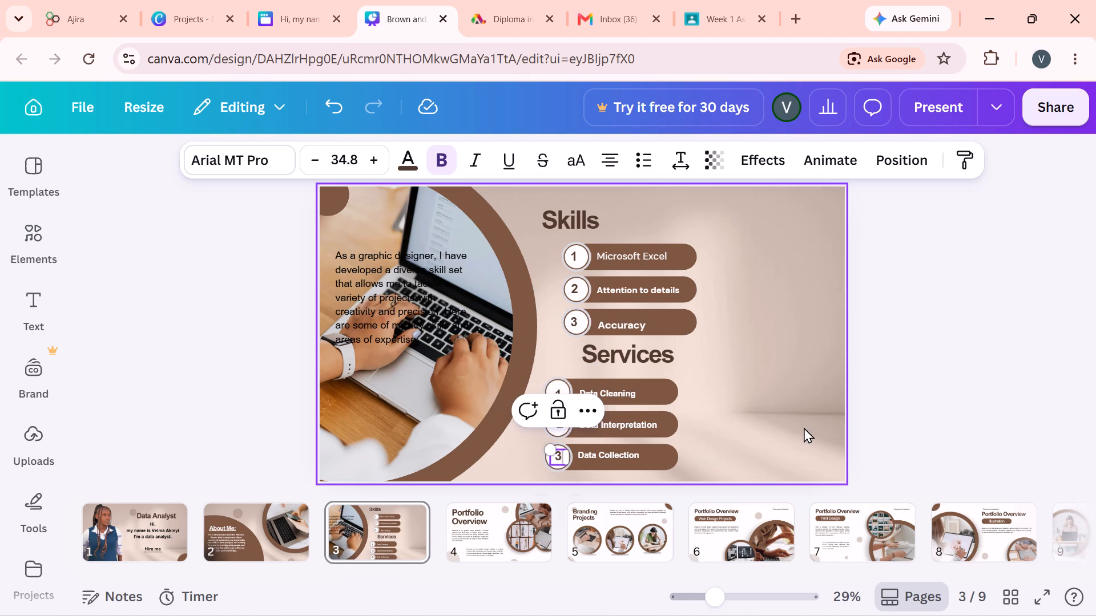
click(804, 427)
Duplicate the three-bar Services graphic and place the blank copy to the right of the original, roughly level with it.
click(648, 396)
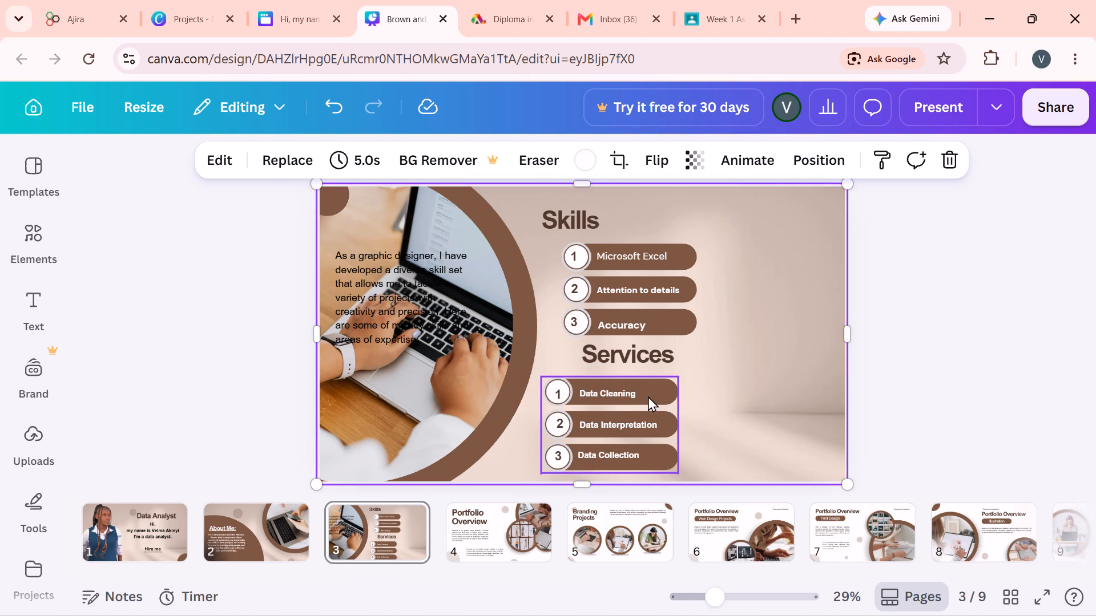
right_click(648, 396)
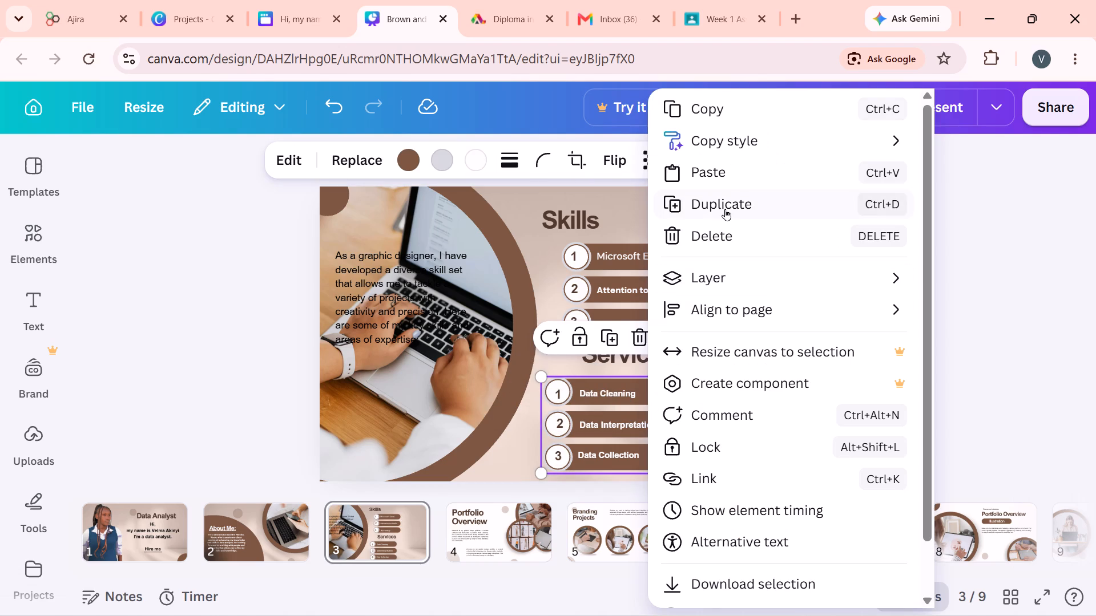
click(725, 207)
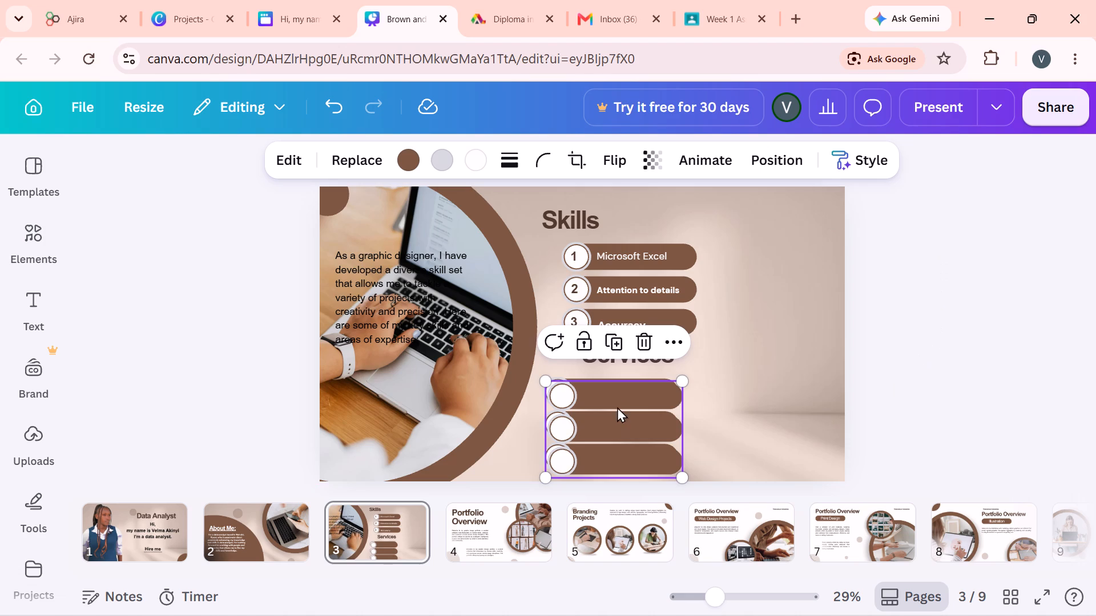
drag(617, 398, 747, 397)
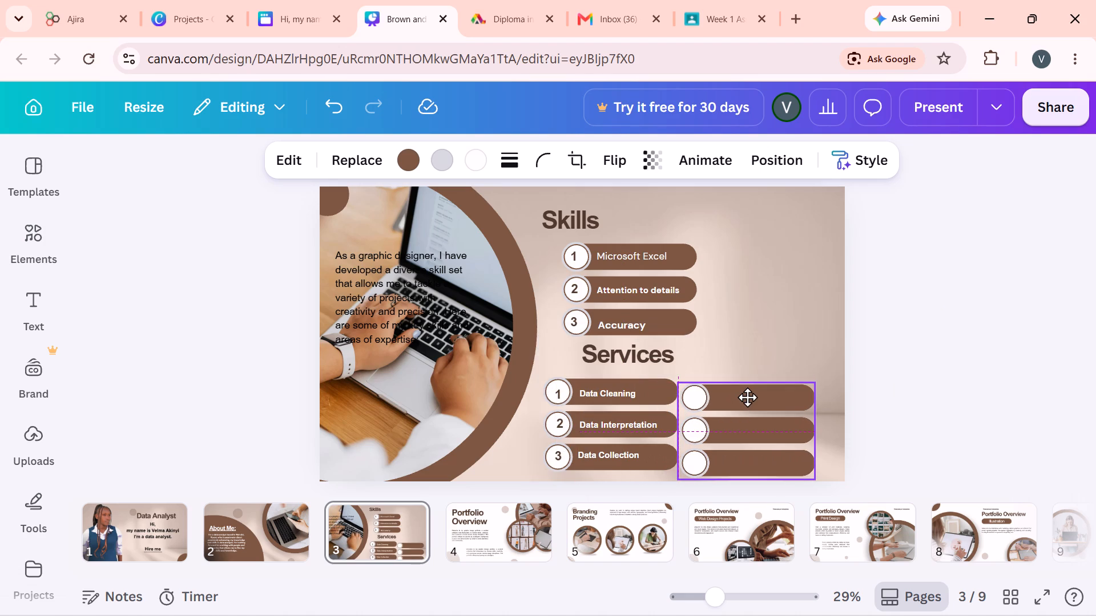
drag(747, 397, 772, 390)
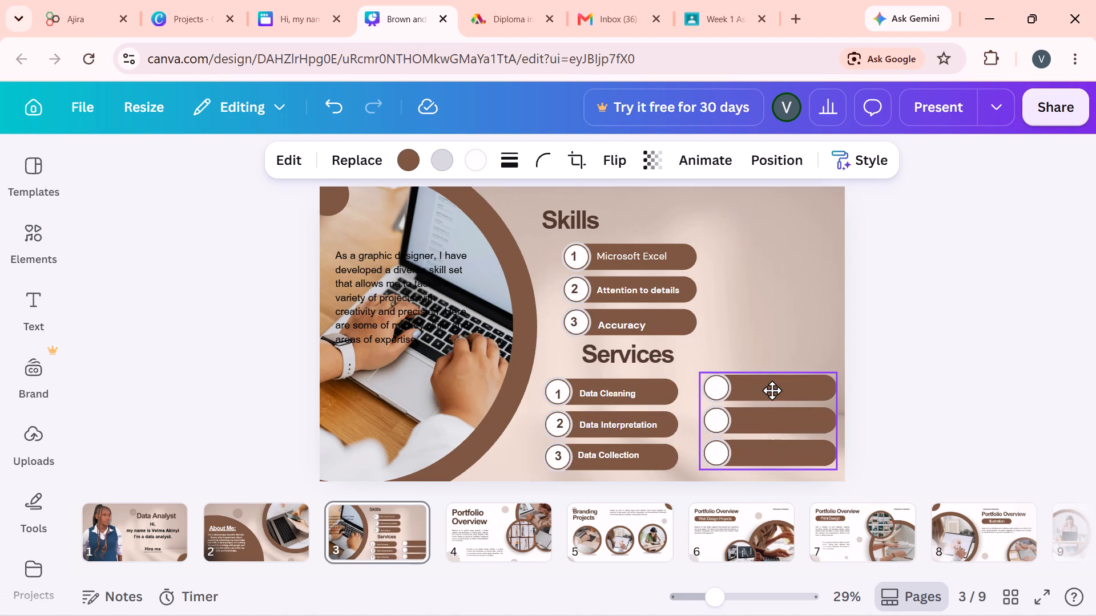
drag(772, 390, 765, 390)
click(958, 360)
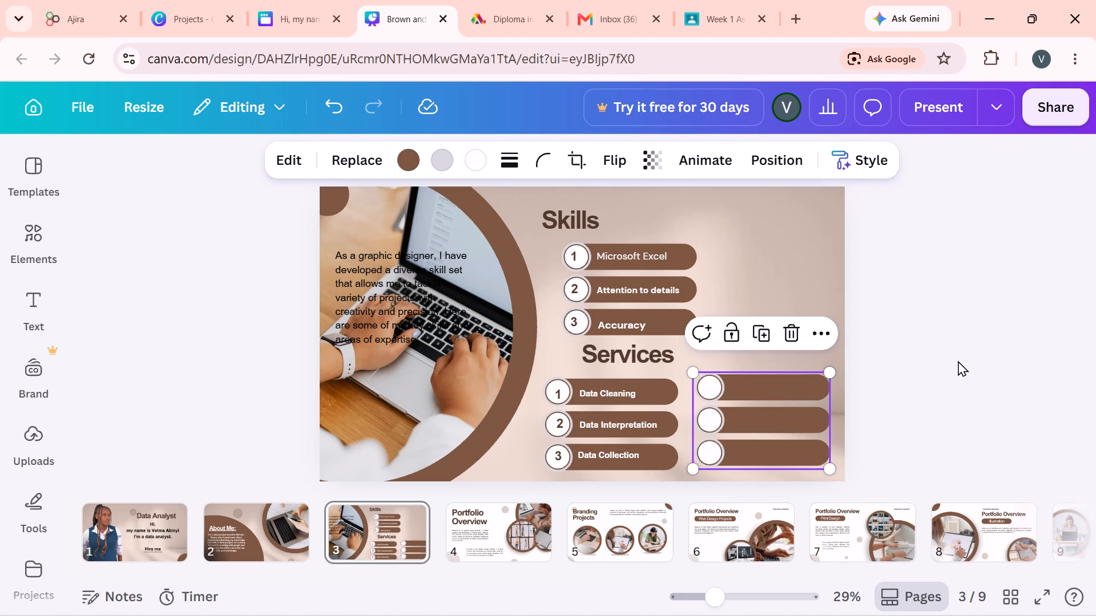
Align the blank duplicate of the Services bars level with the original three bars.
click(765, 382)
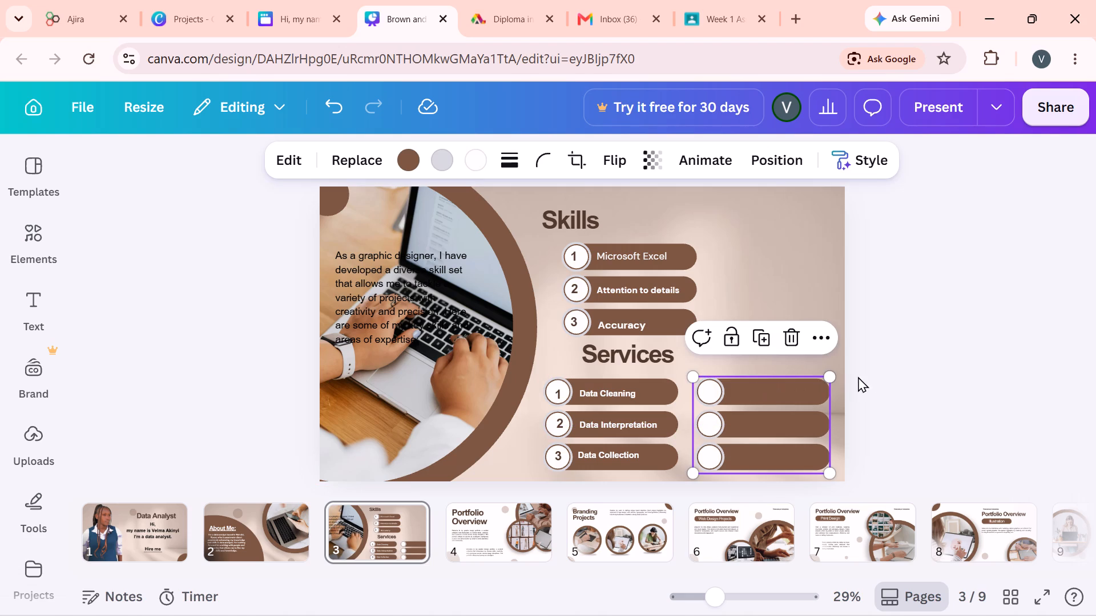
click(883, 367)
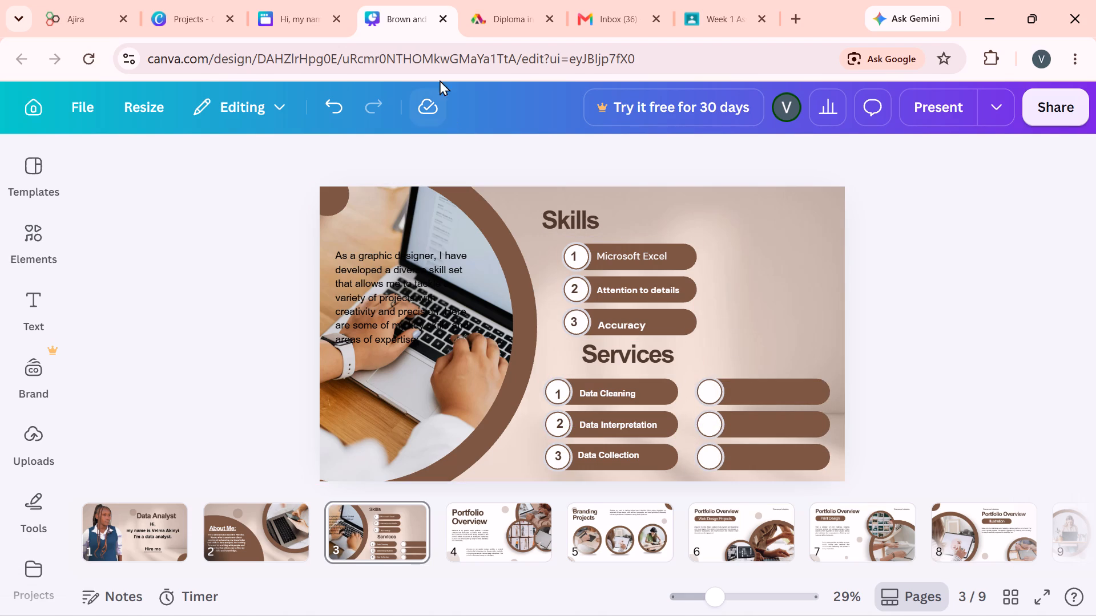
Check the My Services list in the other design, and place a duplicate of the Data Cleaning label on the first blank bar.
click(281, 10)
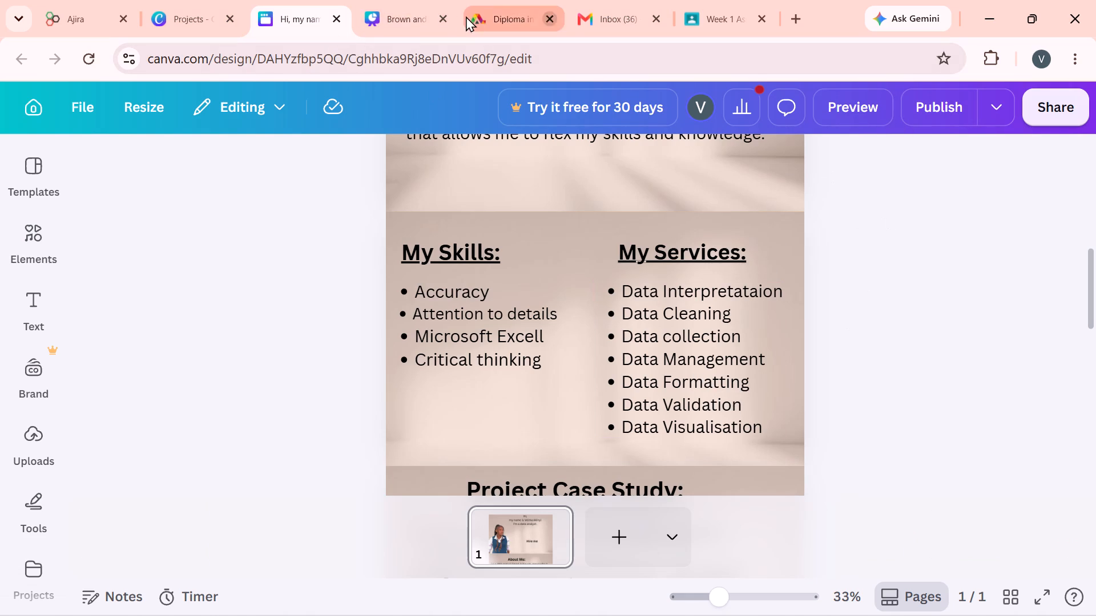
click(404, 10)
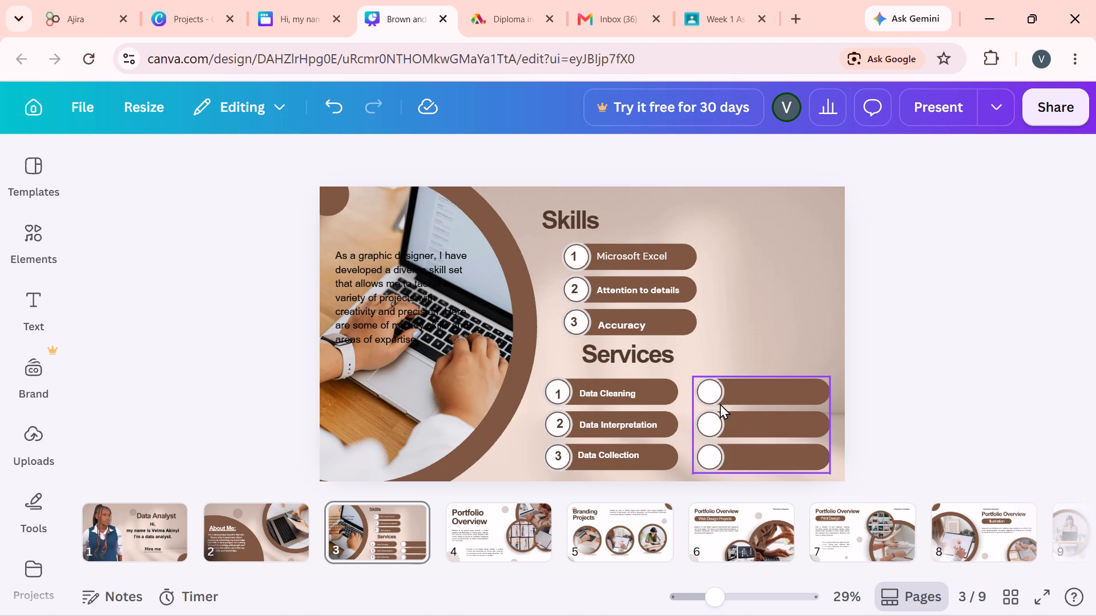
click(611, 392)
right_click(611, 392)
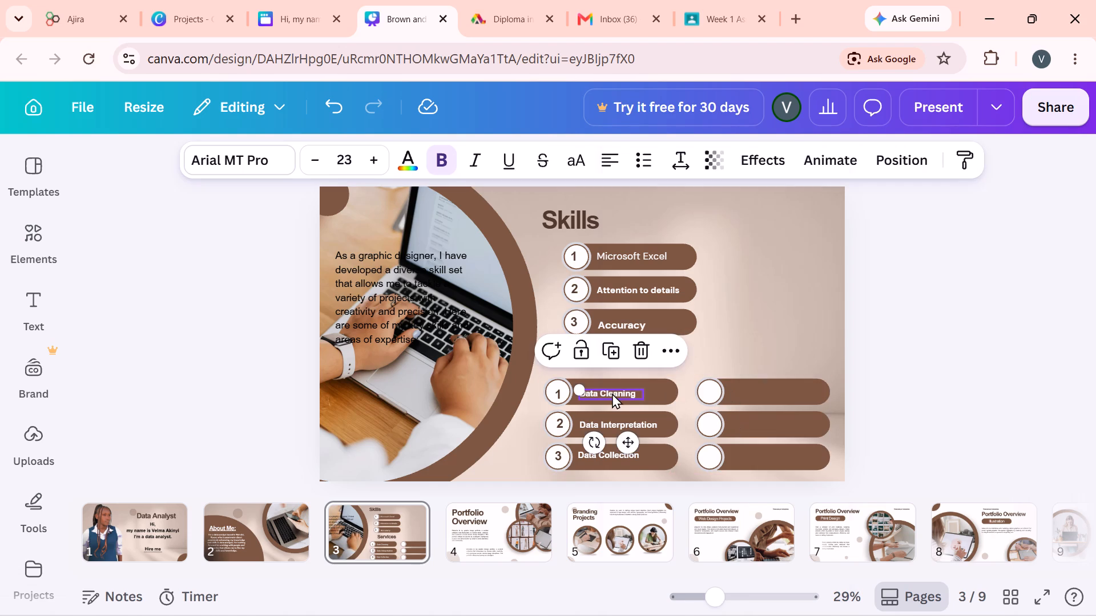
click(674, 212)
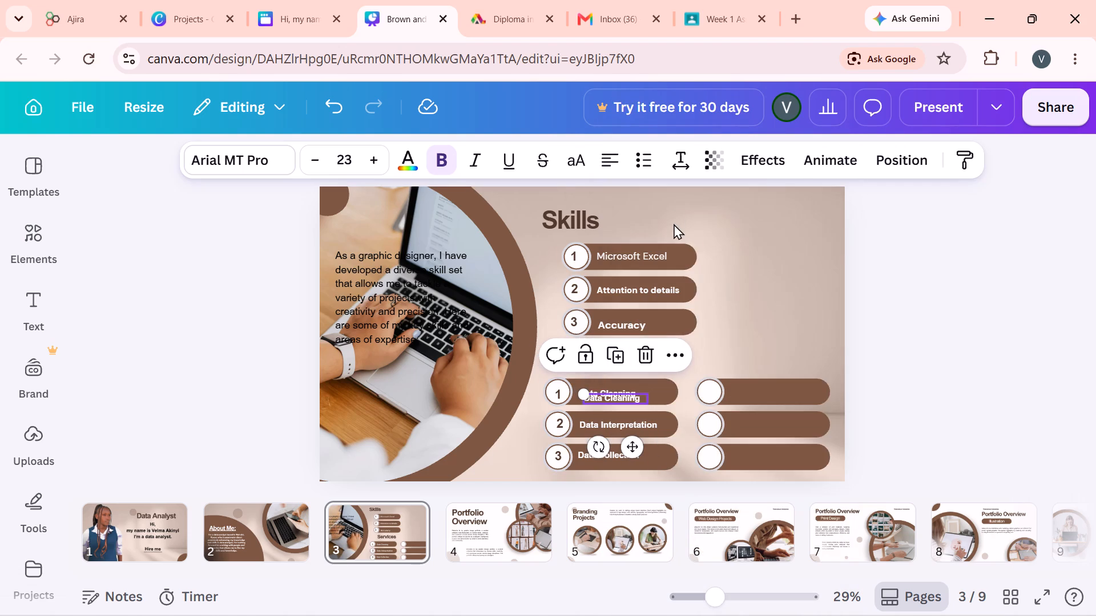
drag(614, 396, 707, 392)
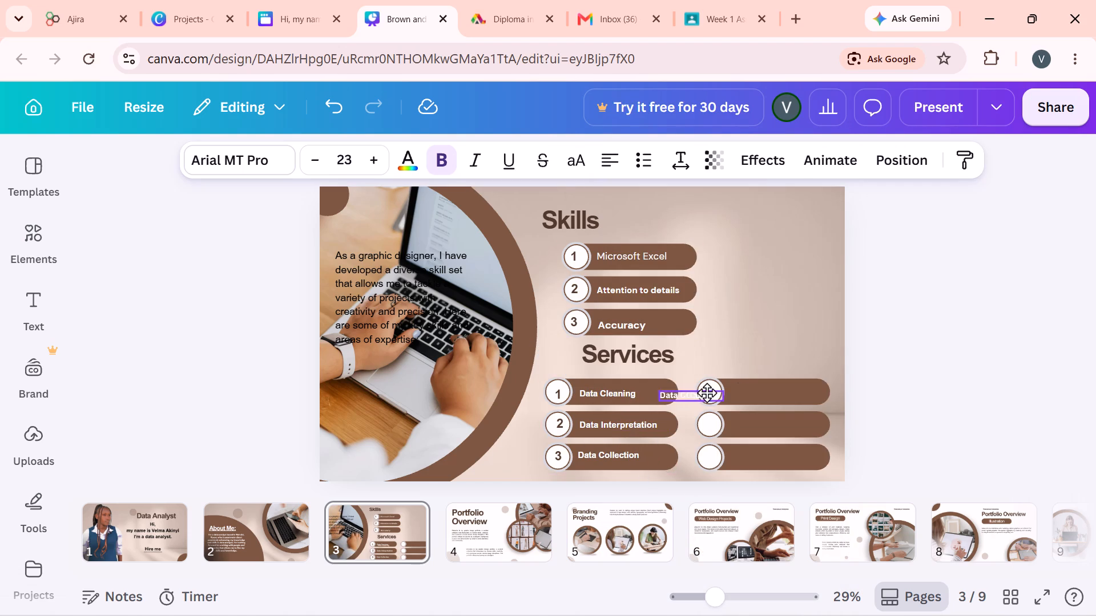
drag(707, 392, 767, 392)
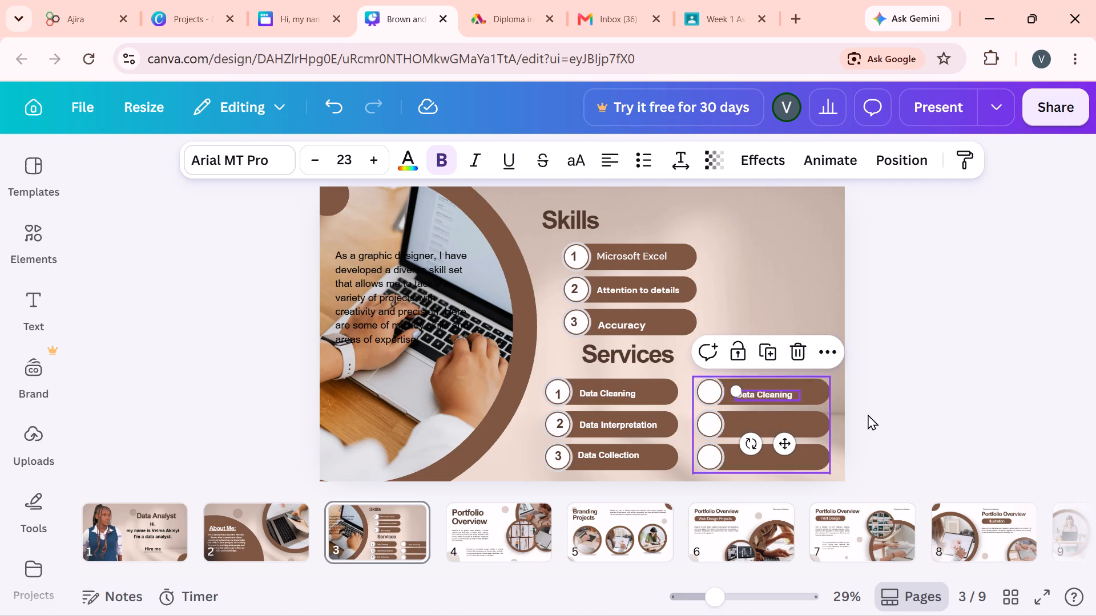
click(871, 414)
Replace the duplicated label's text on the first blank bar with "Data Management".
double_click(786, 391)
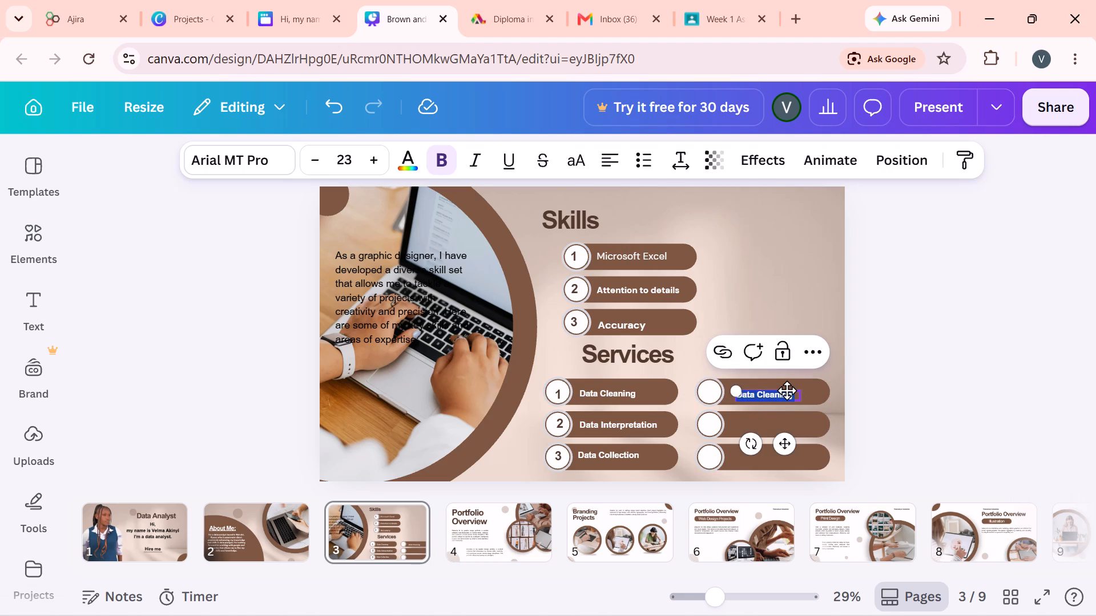
key(d)
text(ata)
key(space)
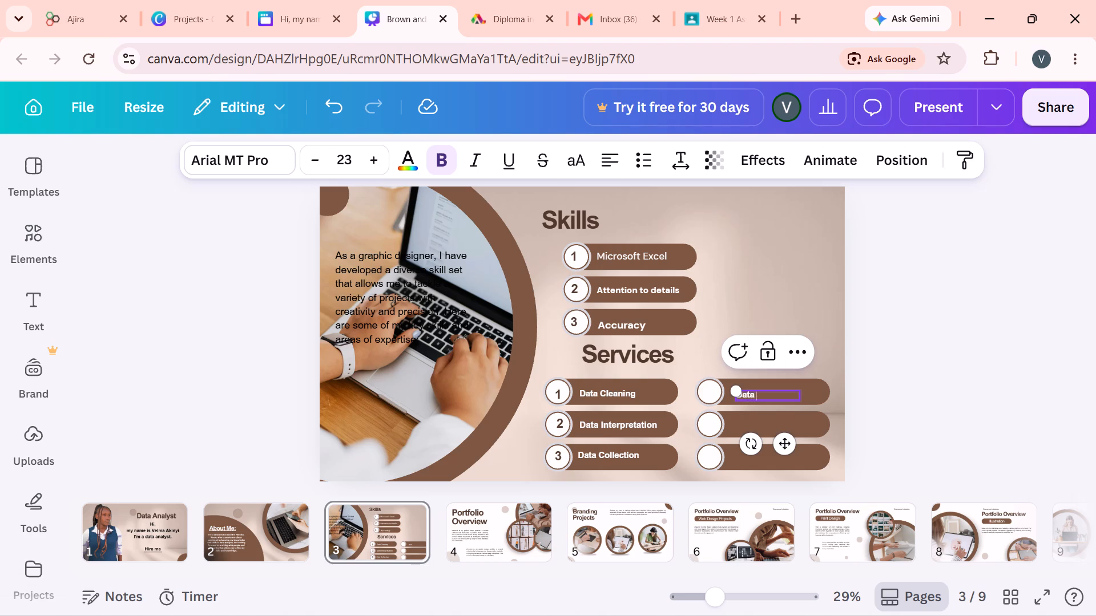
text(anage)
text(ment)
click(861, 392)
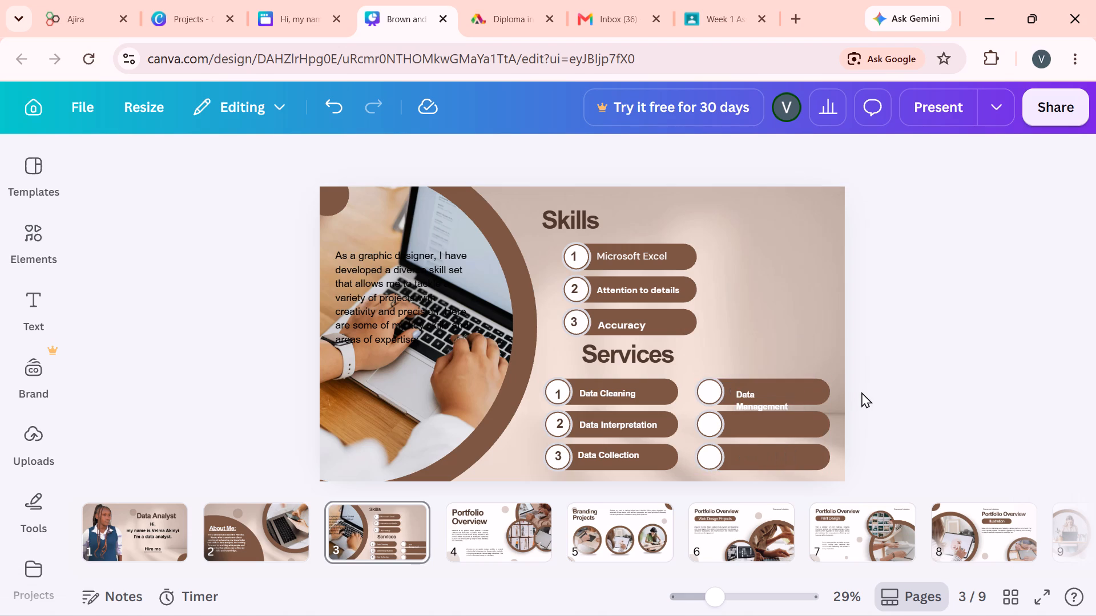
Widen the Data Management text box so the label fits on one line at font size 23.
click(777, 402)
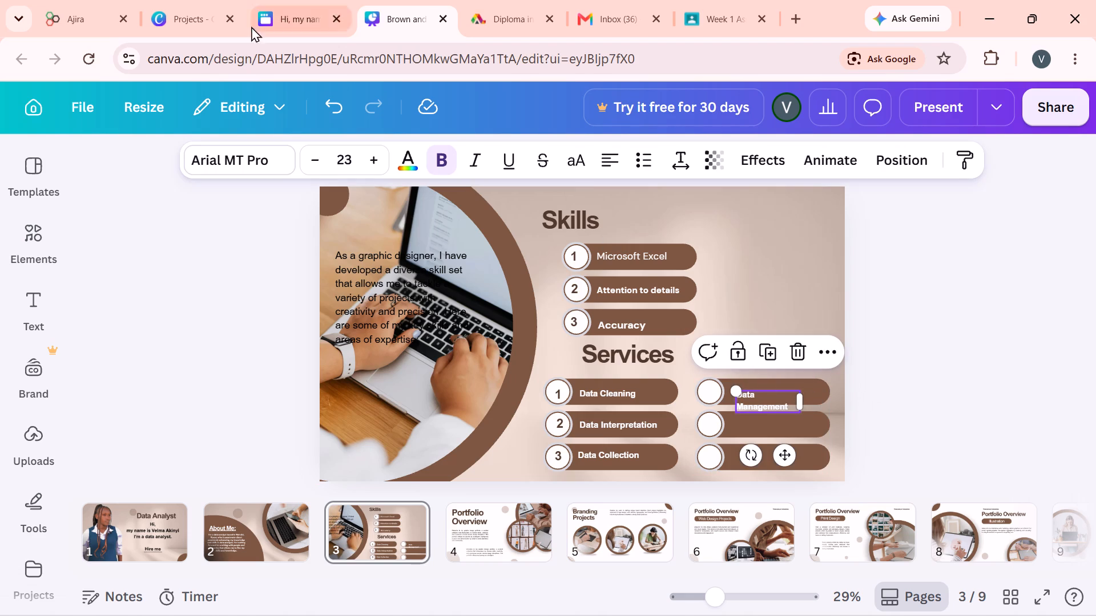
click(316, 161)
click(316, 161)
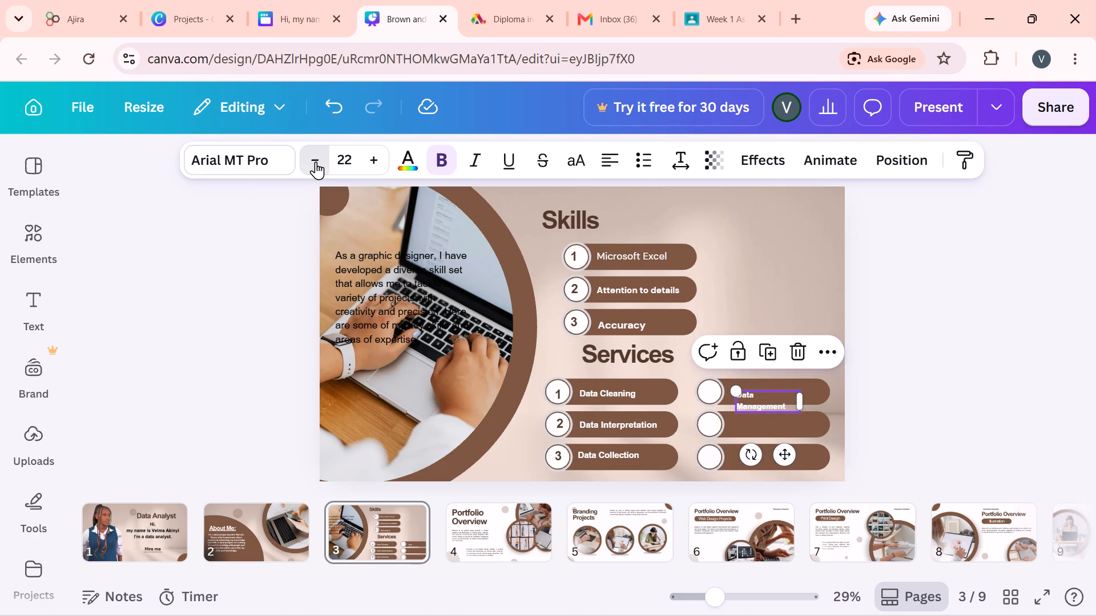
drag(799, 401, 817, 401)
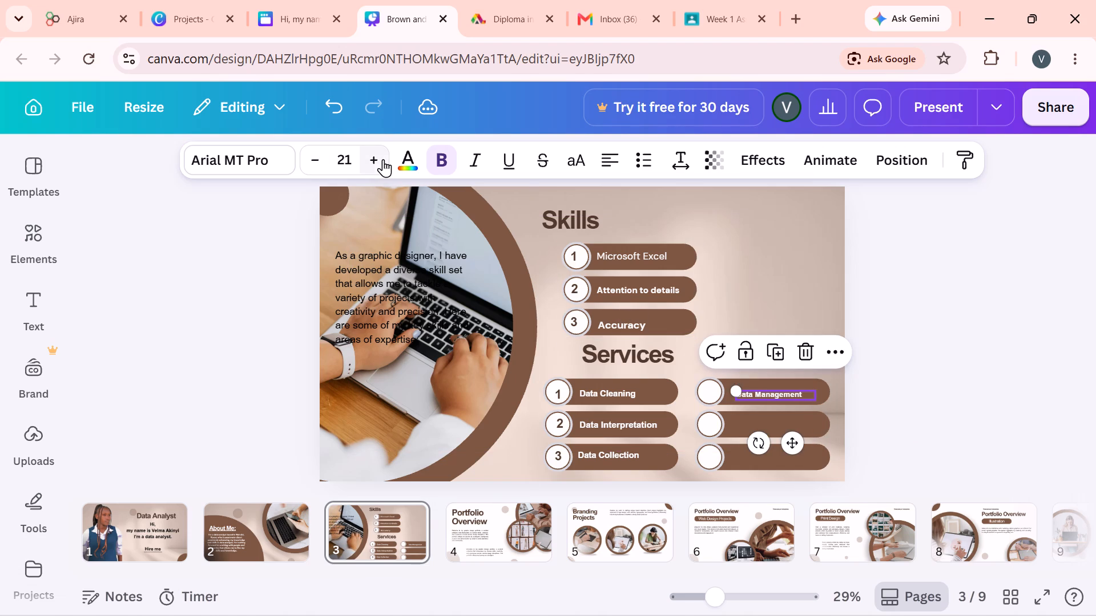
click(383, 159)
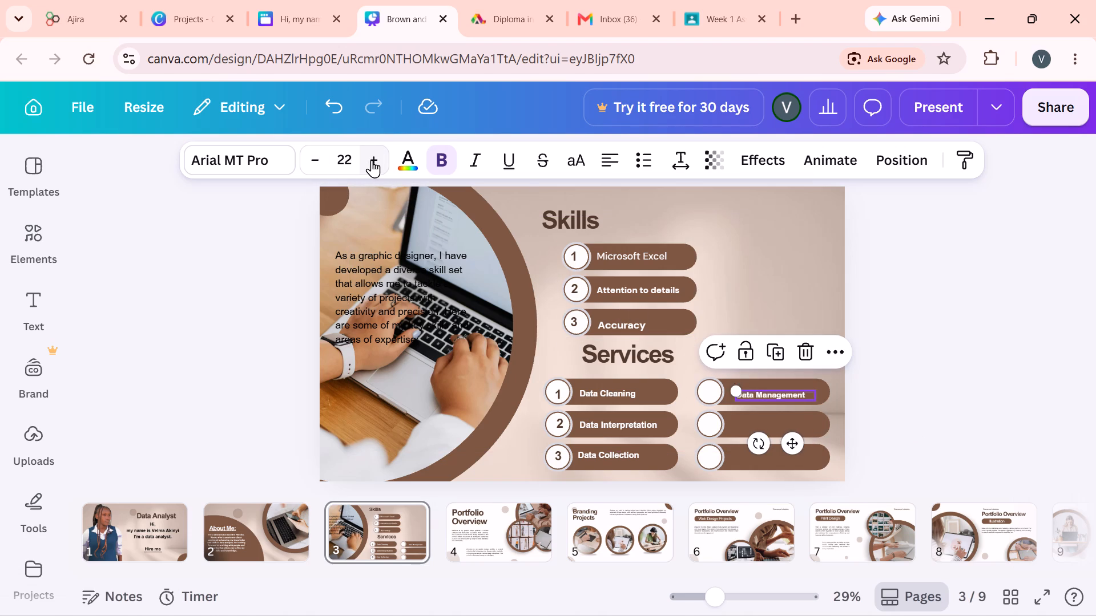
click(372, 160)
click(946, 345)
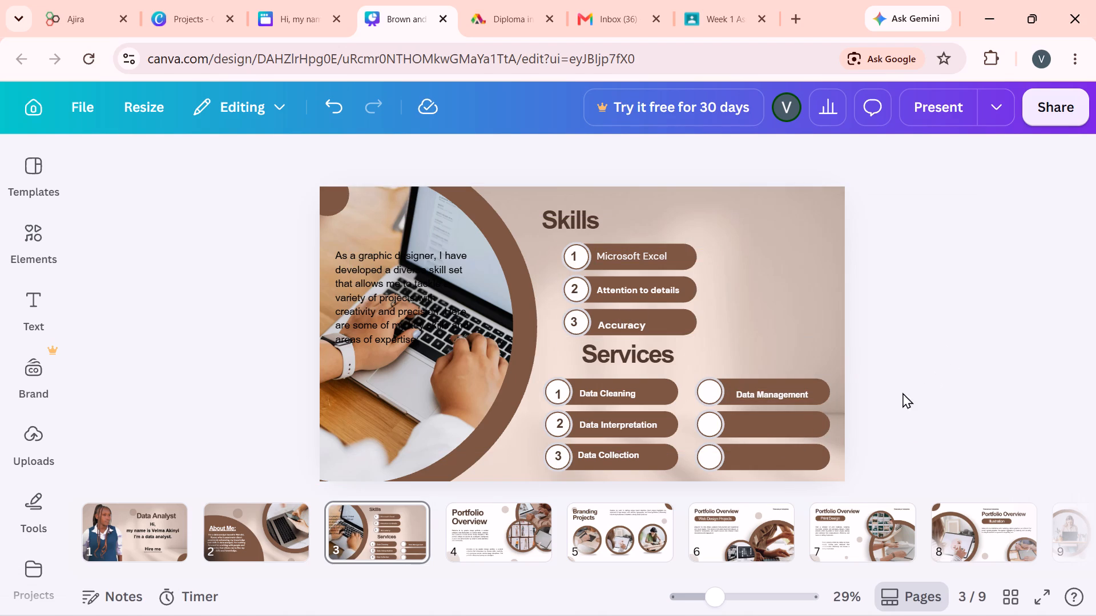
Duplicate the Data Interpretation label and place the copy on the second blank Services bar, level with the original.
click(636, 427)
right_click(643, 428)
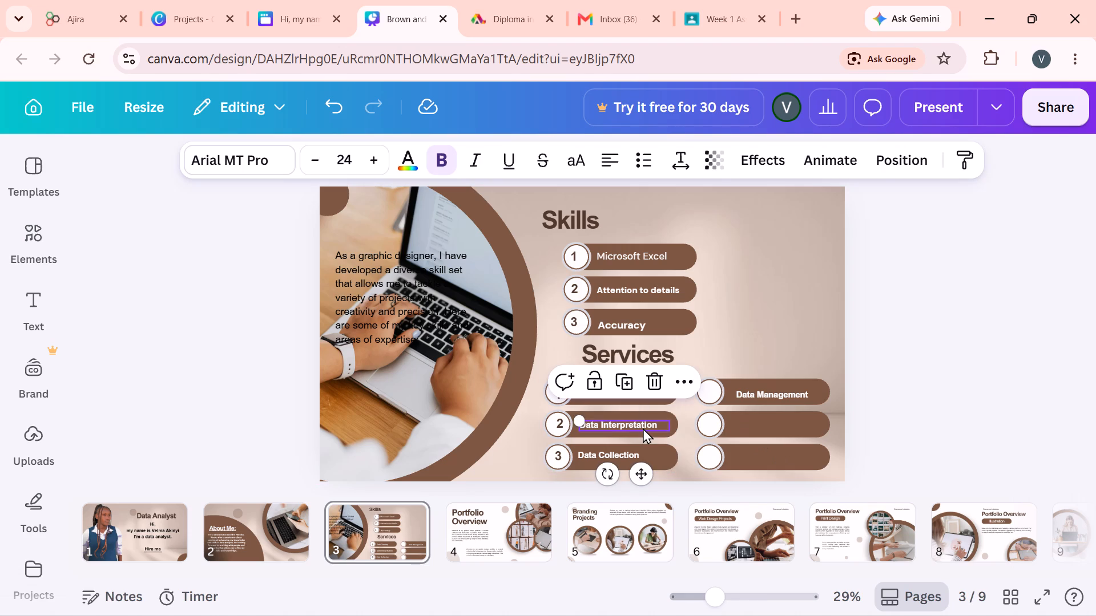
click(699, 208)
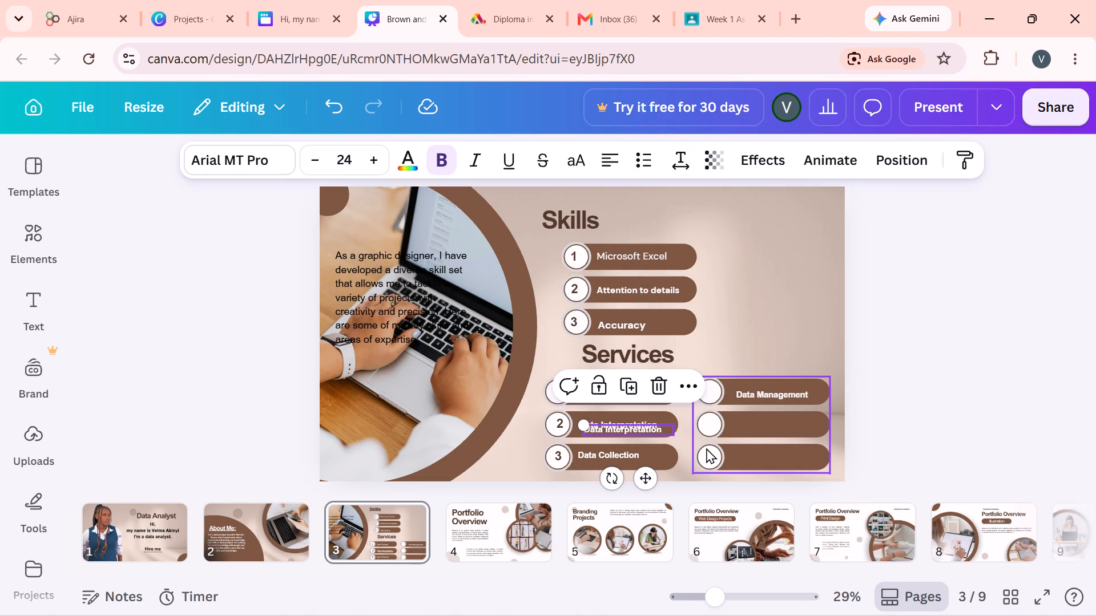
drag(656, 425, 785, 418)
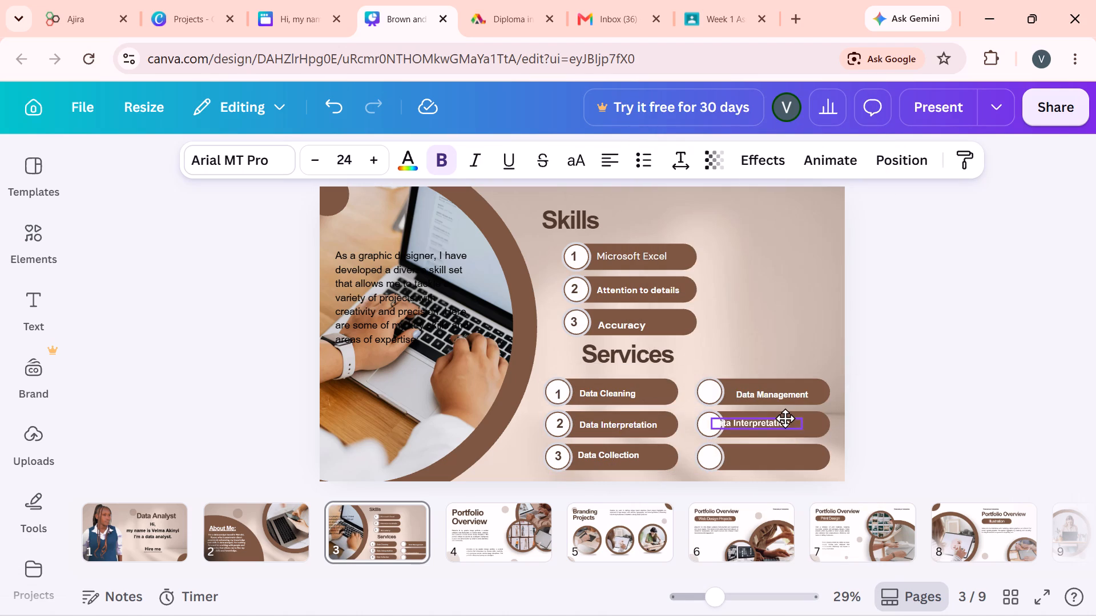
drag(785, 418, 800, 419)
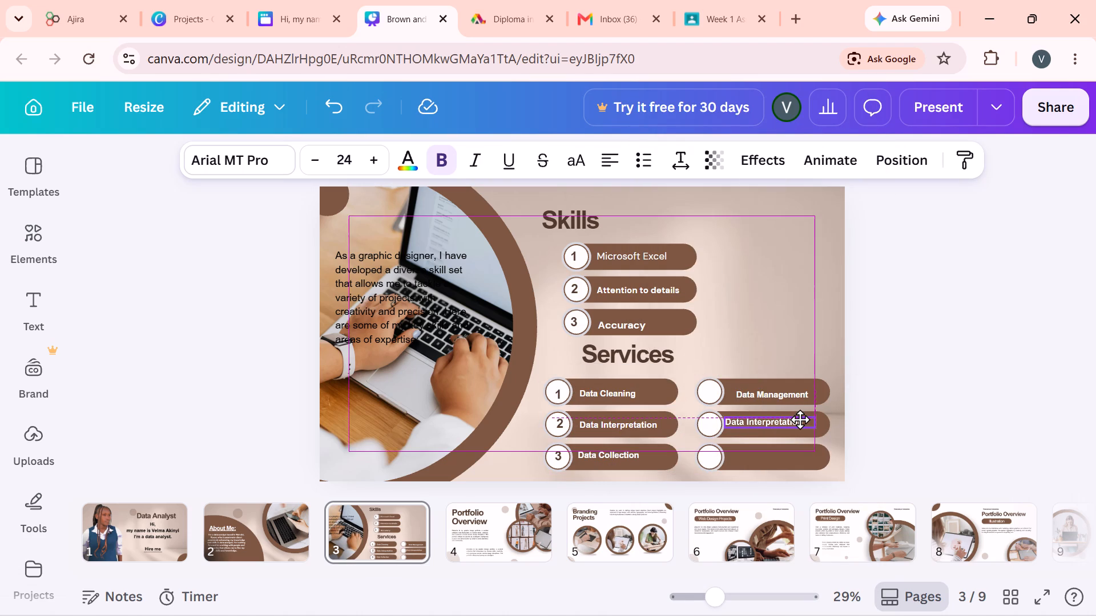
drag(800, 419, 803, 421)
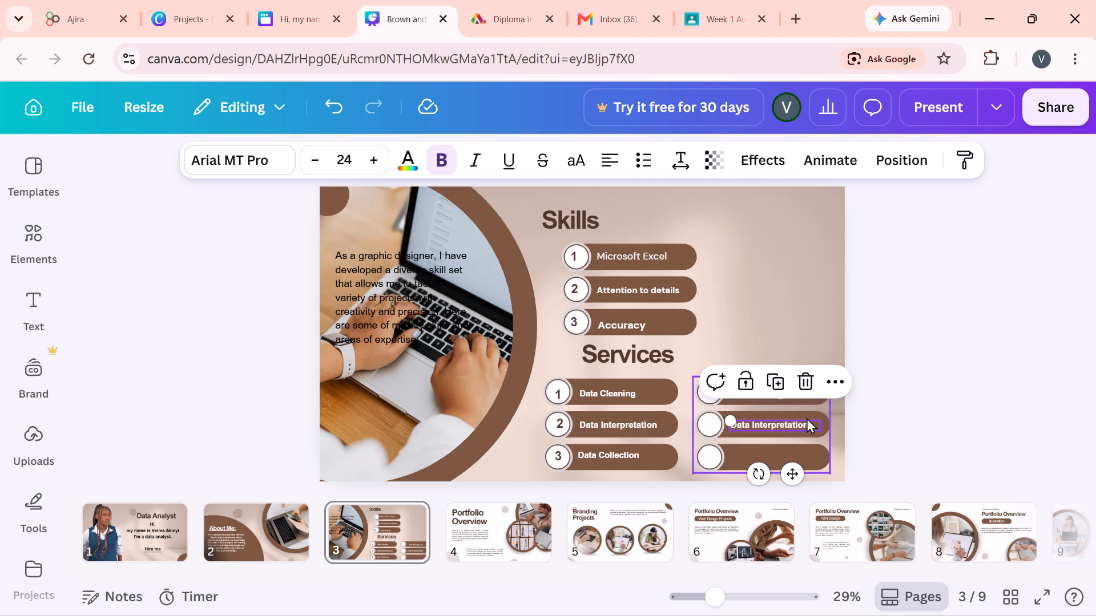
Replace the duplicated label's text on the second bar with "Data Formatting".
double_click(805, 420)
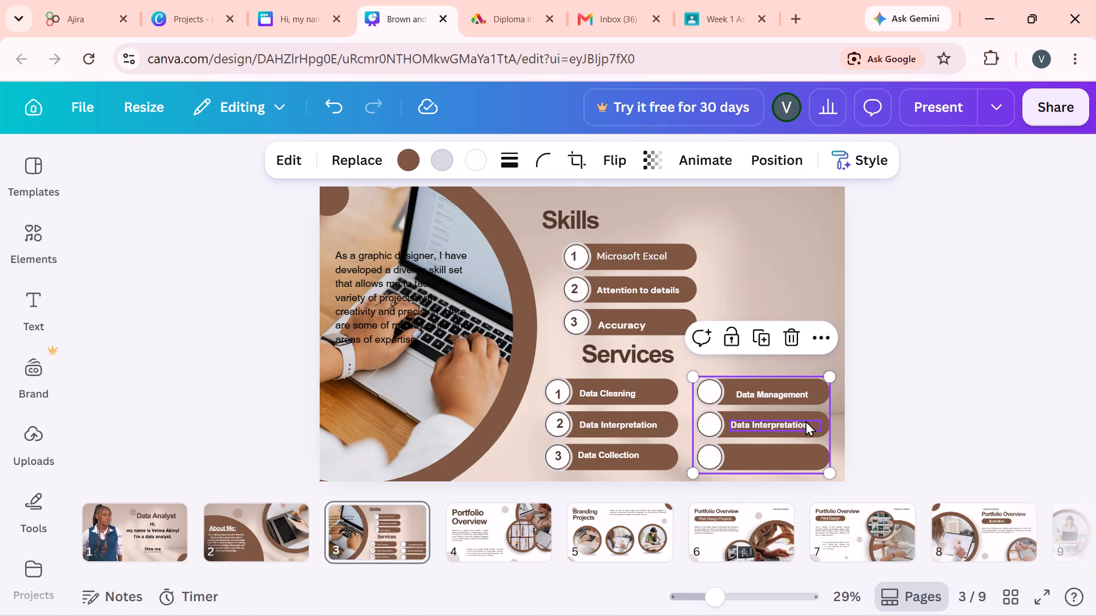
click(805, 420)
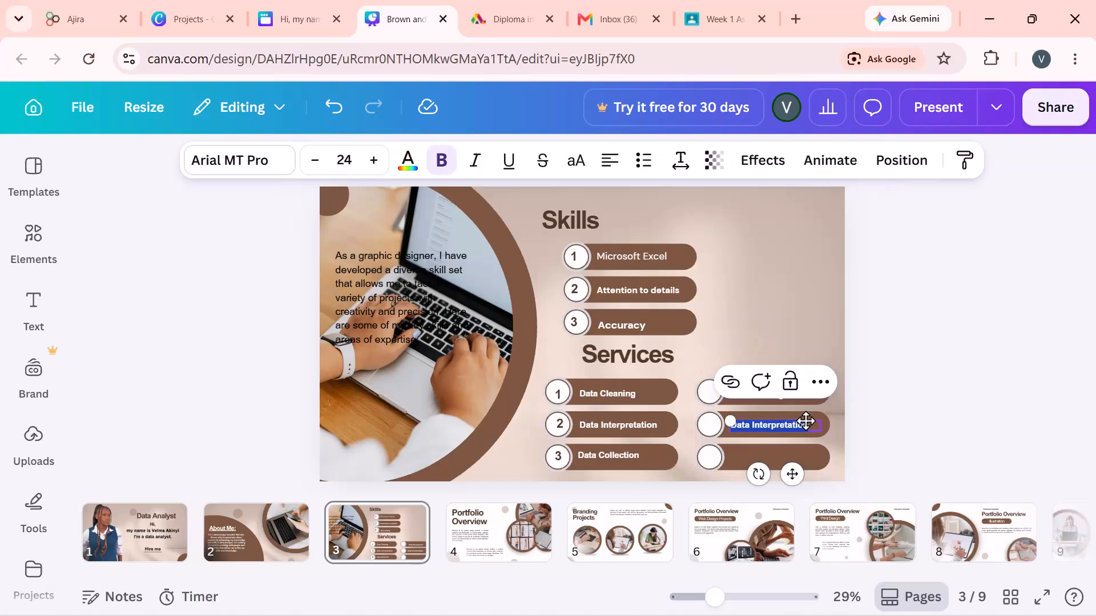
key(d)
text(ata)
key(space)
key(f)
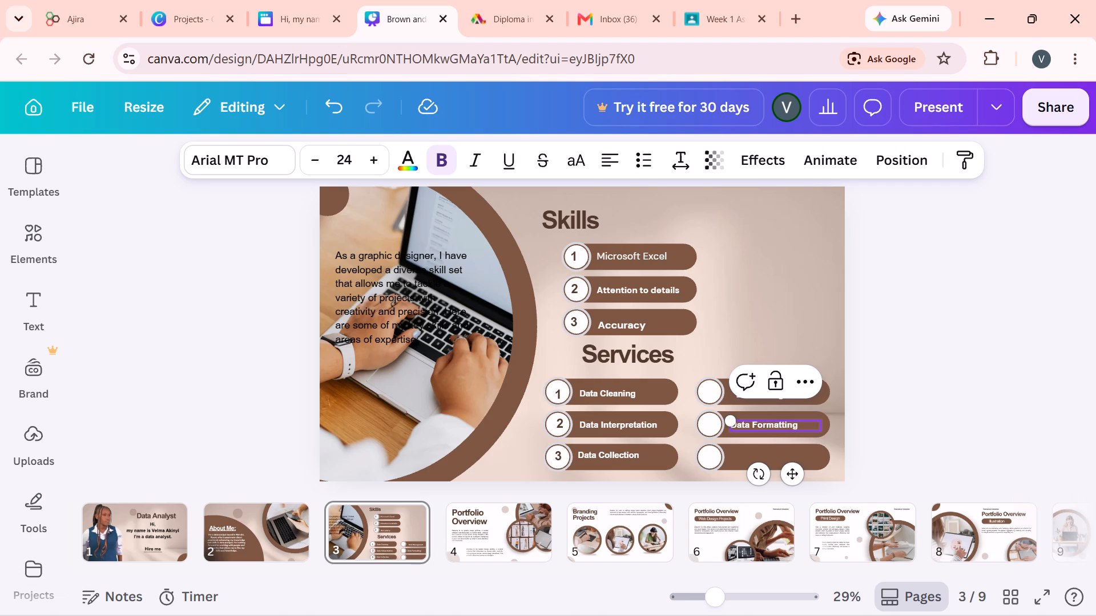
click(918, 394)
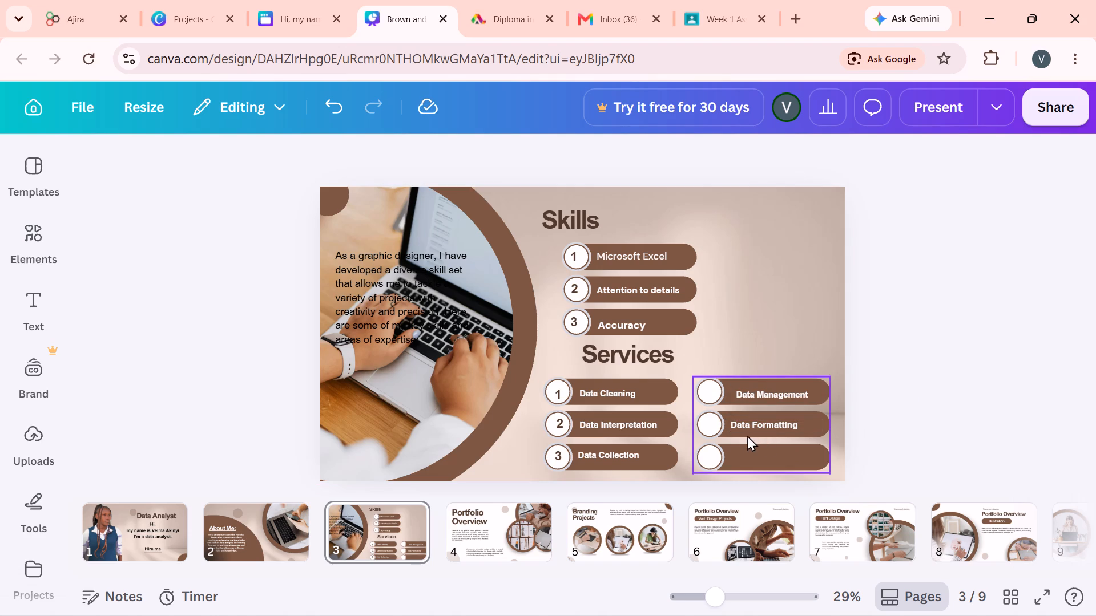
Duplicate the Data Formatting label and place the copy on the third blank bar, directly below the original.
click(755, 420)
right_click(755, 420)
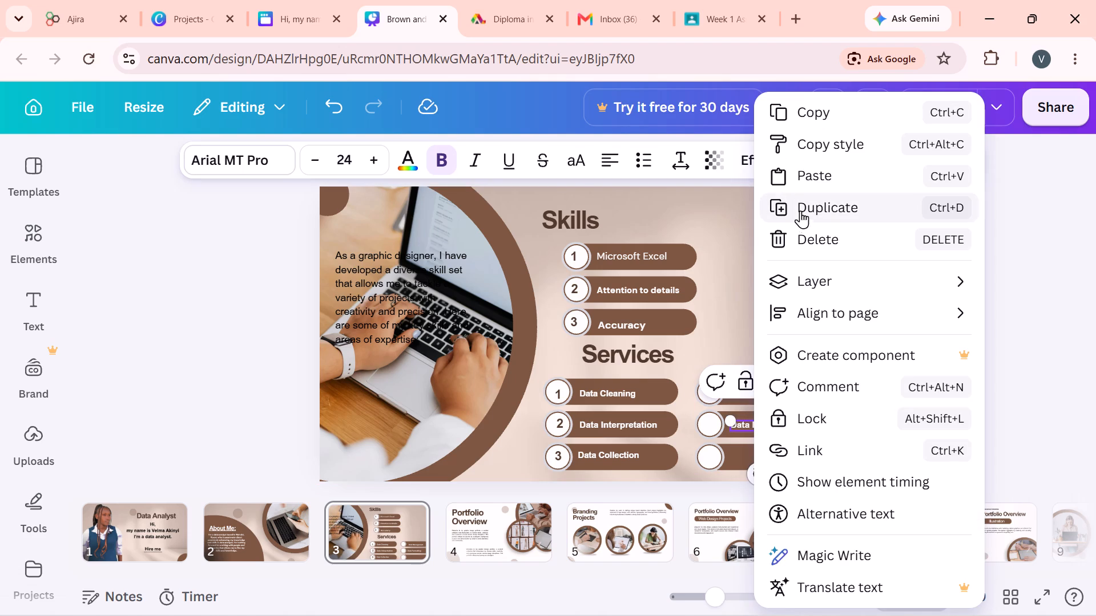
click(805, 219)
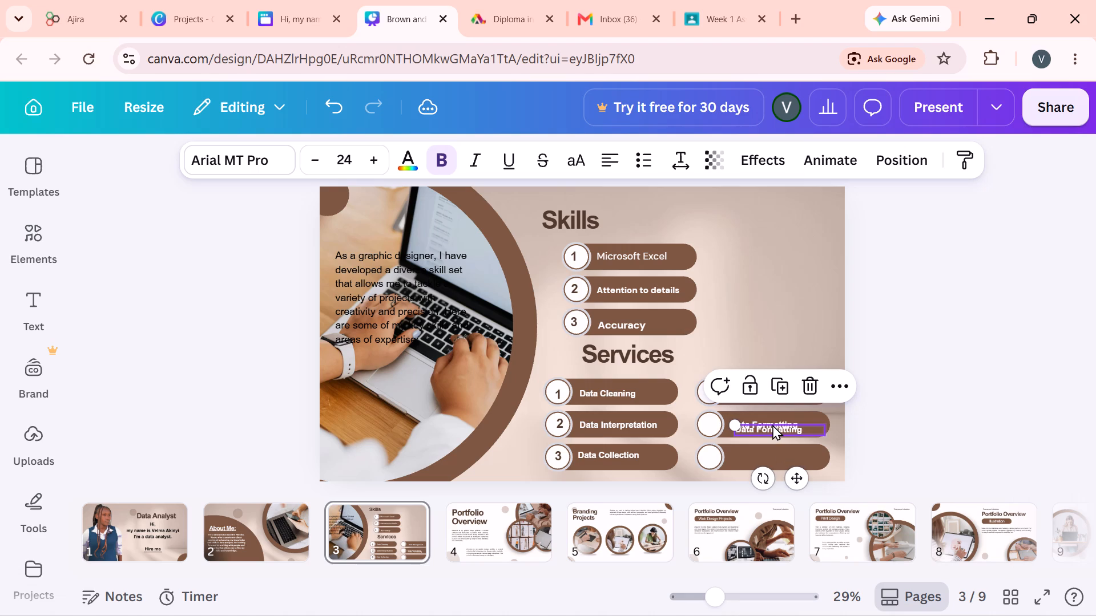
drag(772, 424, 773, 453)
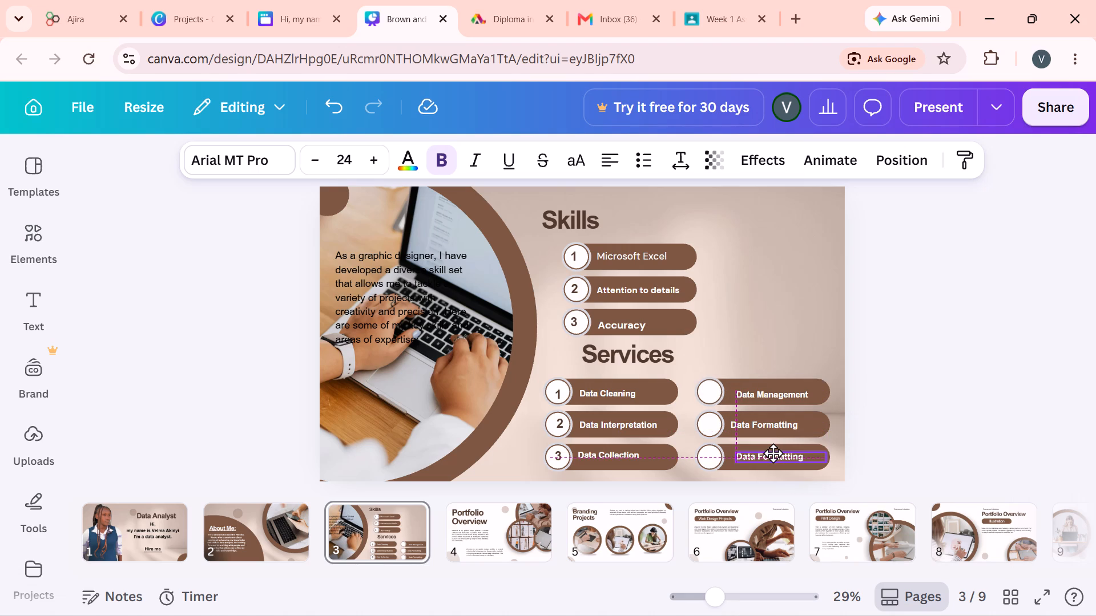
drag(773, 453, 769, 453)
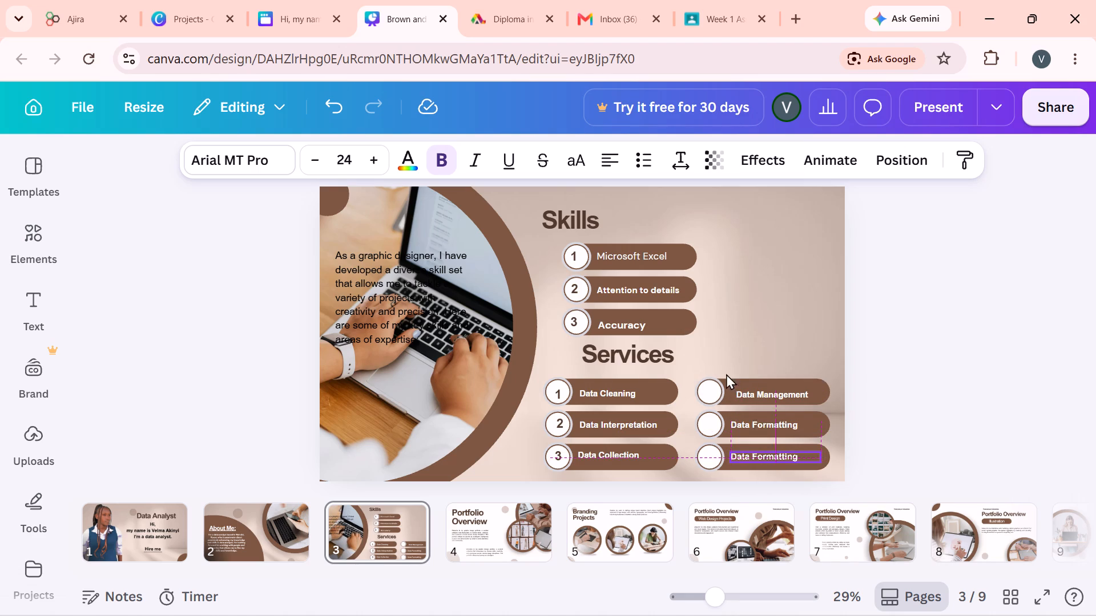
click(954, 385)
Move the Data Management label closer to its circle, in line with the start of the two labels below.
drag(765, 395, 759, 395)
click(973, 396)
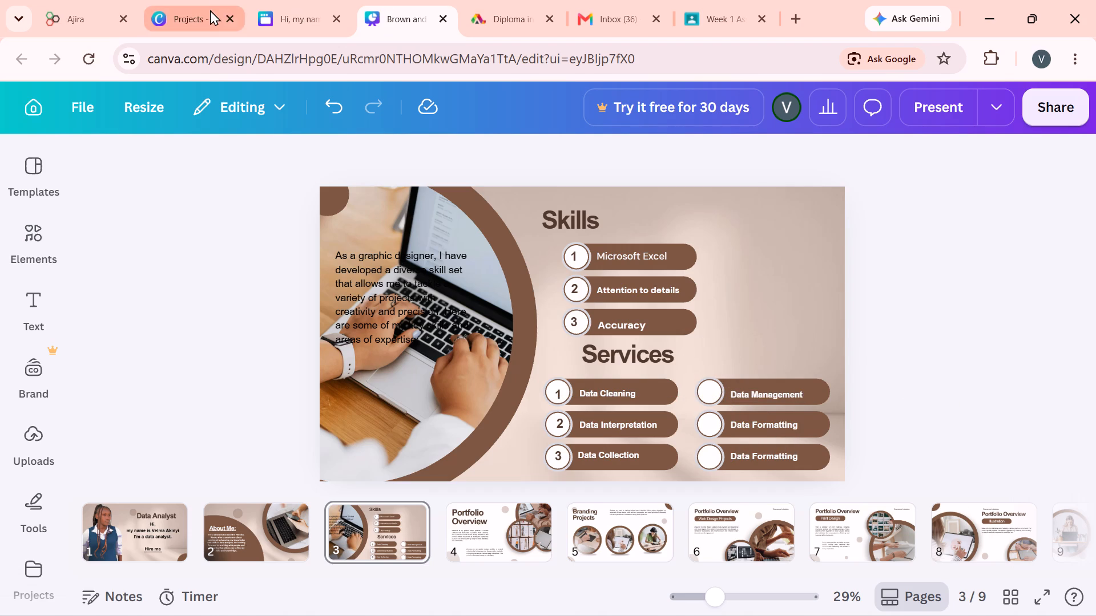
Check the services list in the other portfolio design, and replace the duplicated label on the third bar with "Data Validation".
click(300, 14)
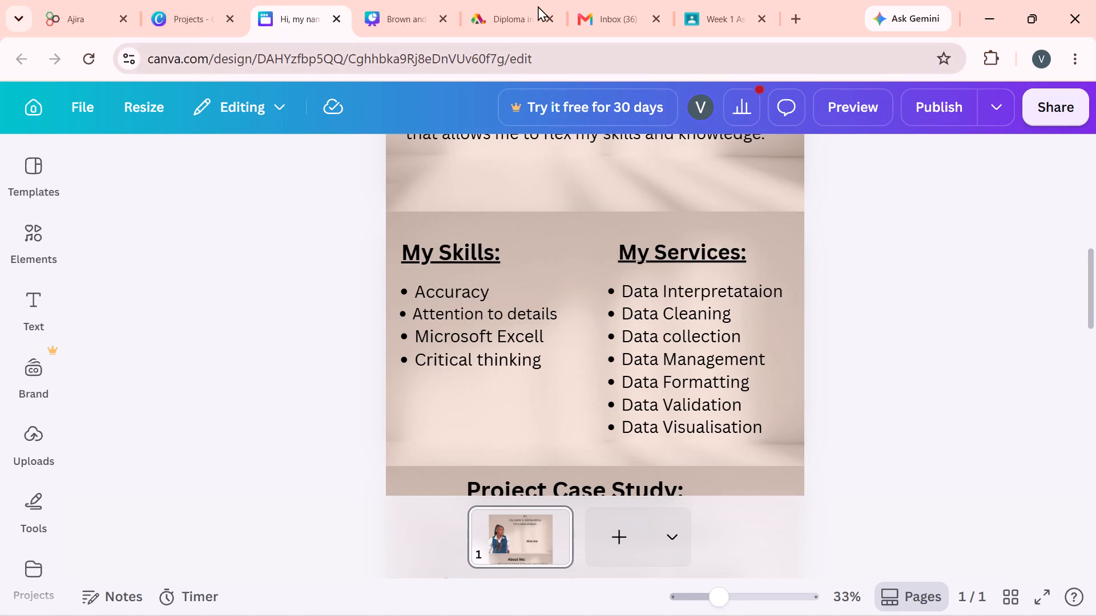
click(392, 0)
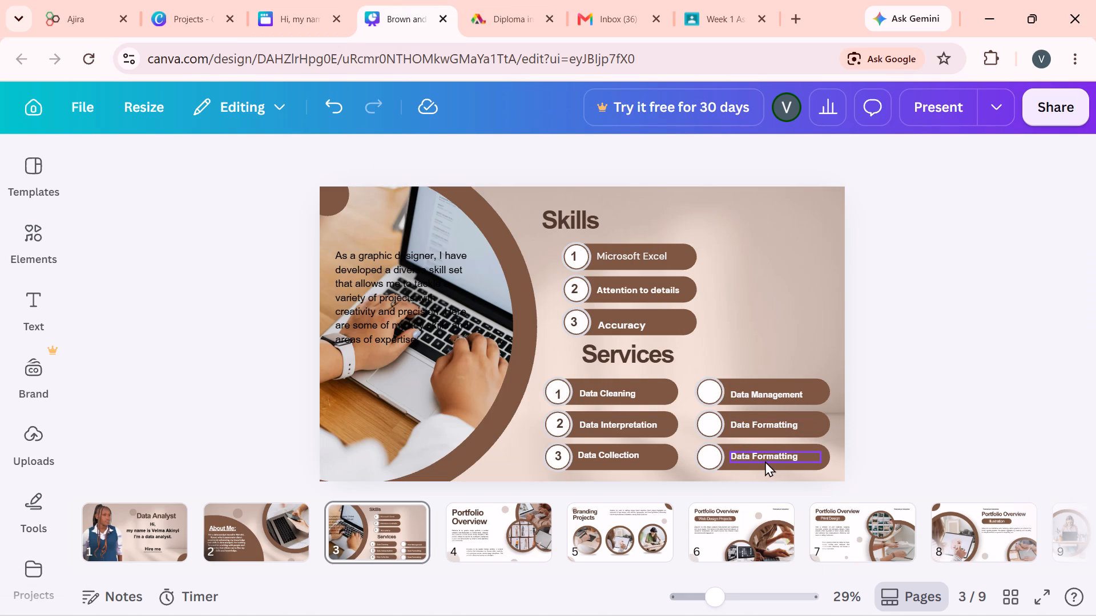
double_click(793, 459)
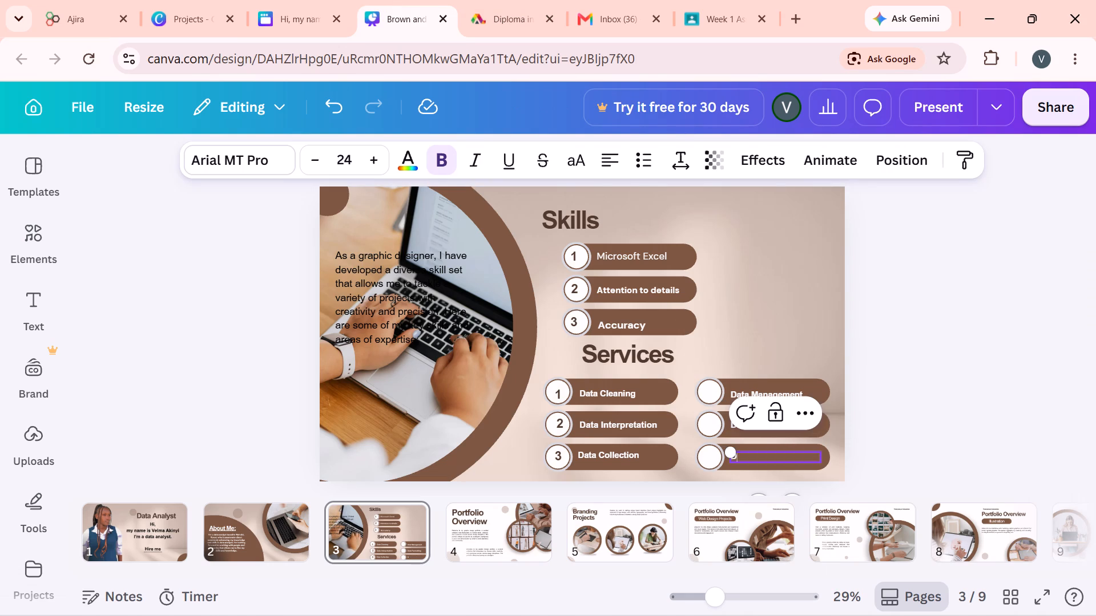
text(ata)
key(space)
text(alidation)
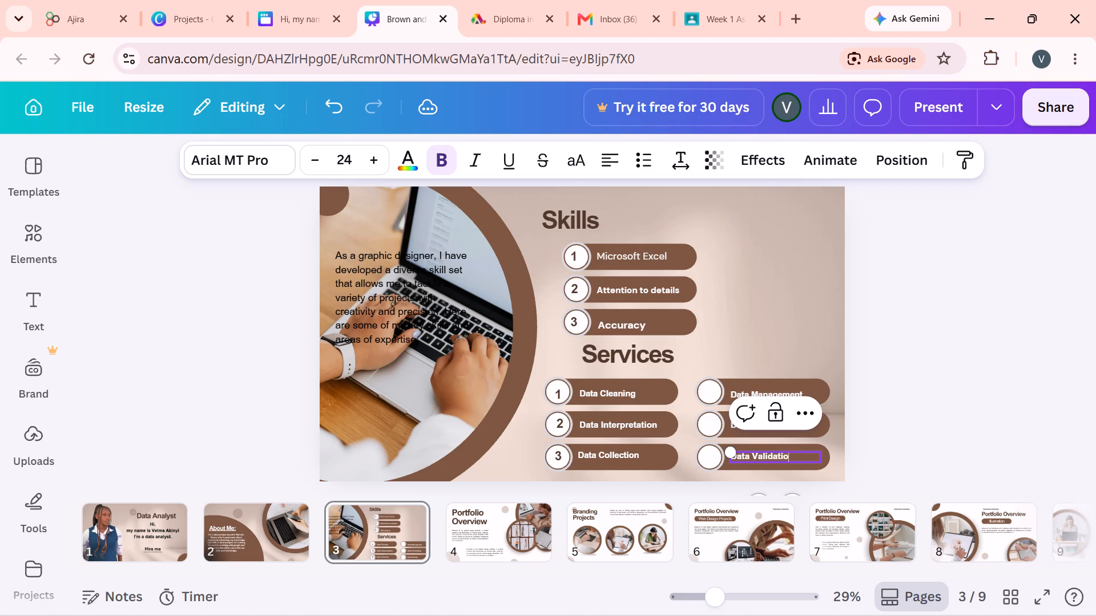
click(900, 433)
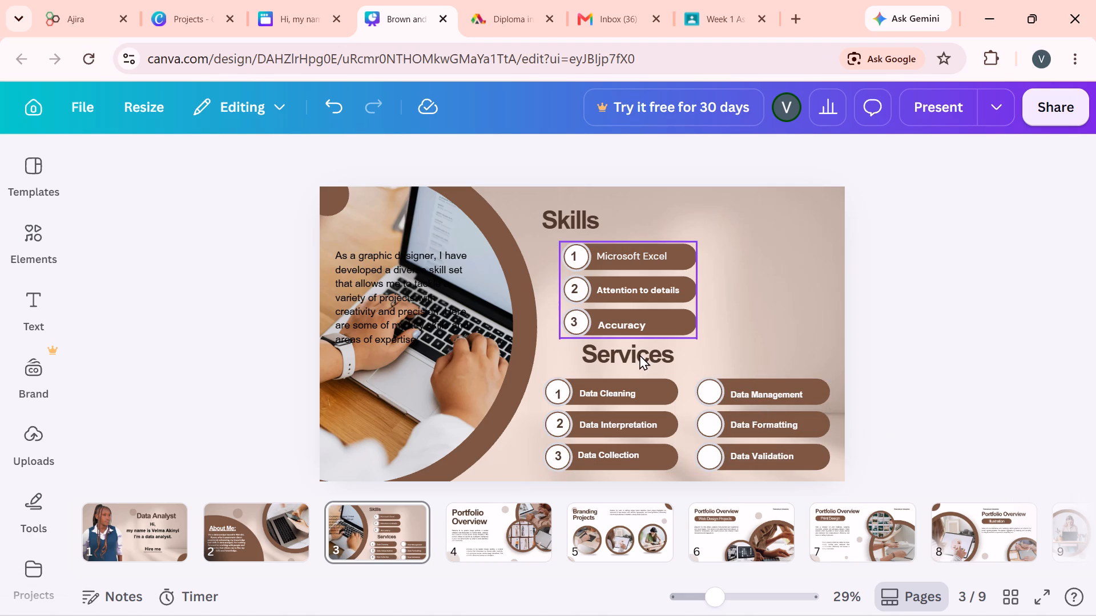
Move the Services heading sideways to centre it over the two columns of bars, and underline it.
drag(630, 349, 683, 349)
click(851, 353)
click(698, 353)
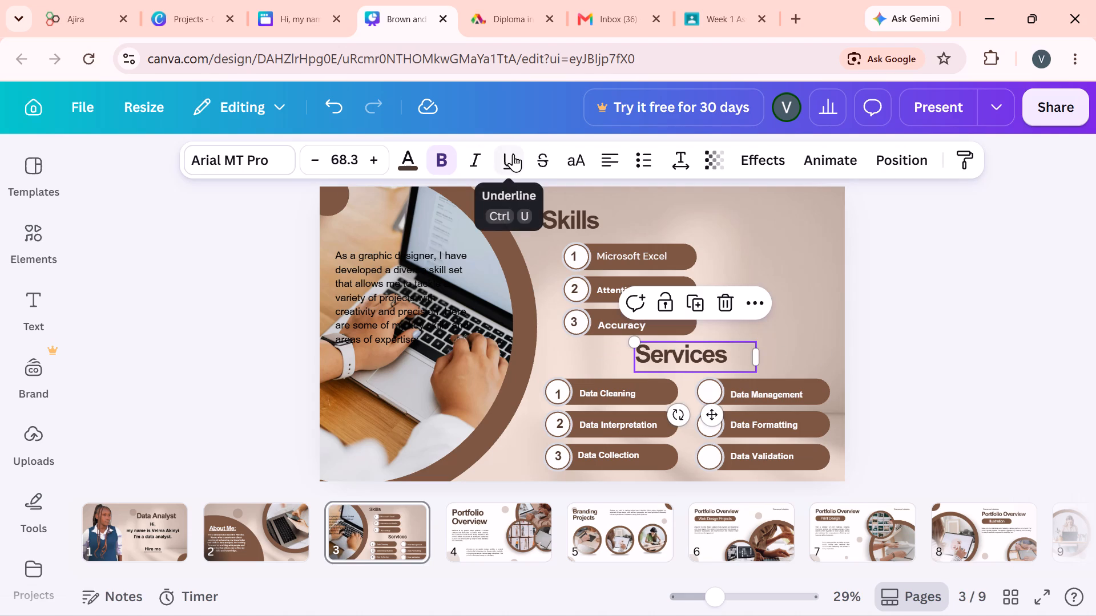
click(513, 154)
click(960, 287)
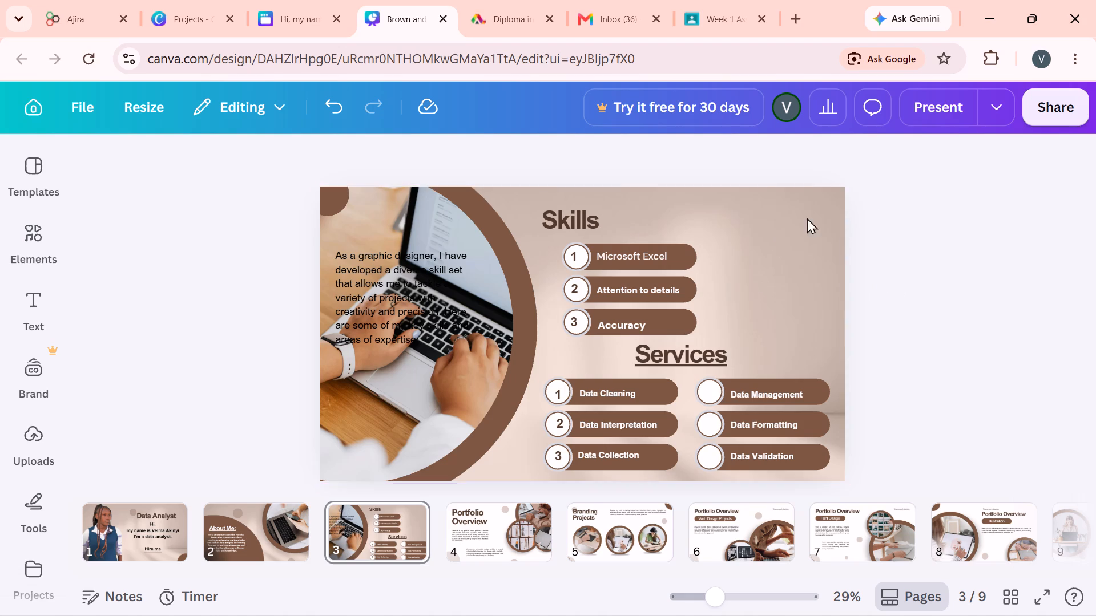
Move the Skills heading sideways so it sits roughly above the Services heading, and underline it.
drag(568, 217, 618, 215)
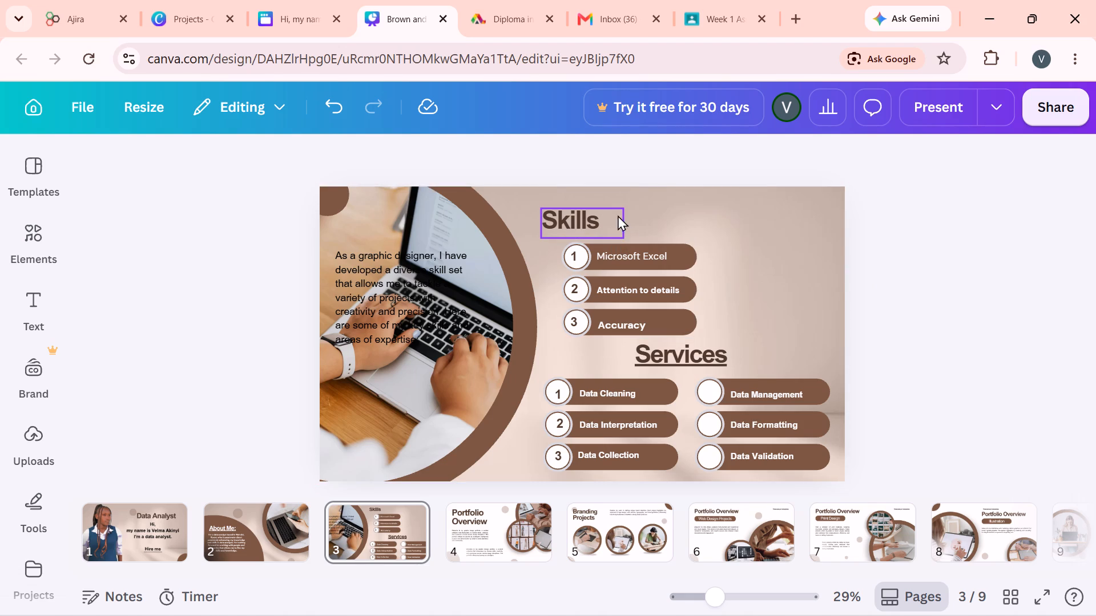
drag(618, 215, 656, 213)
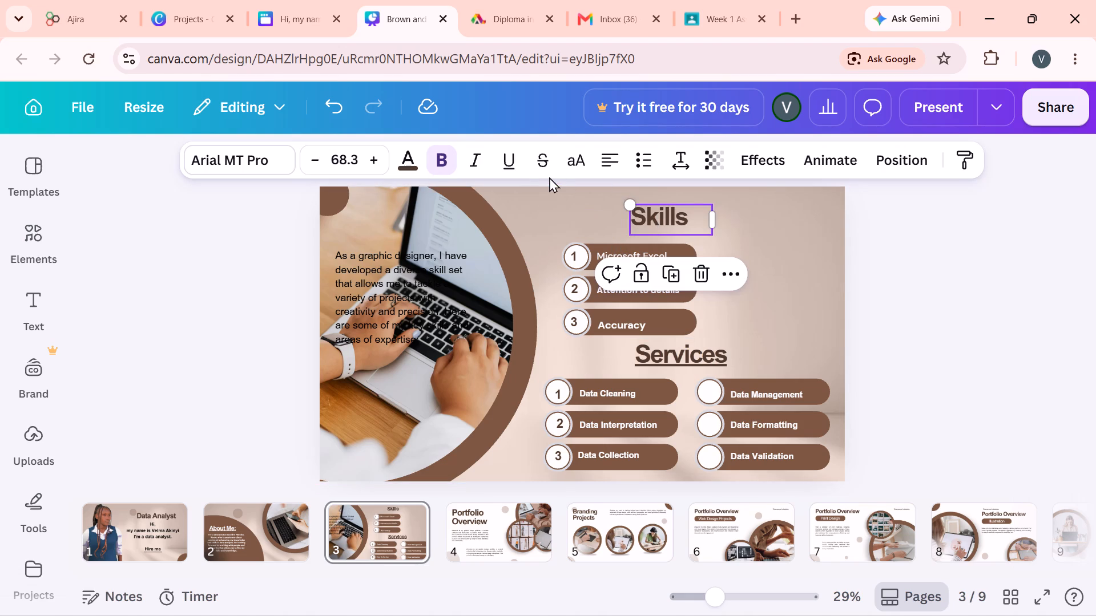
click(518, 168)
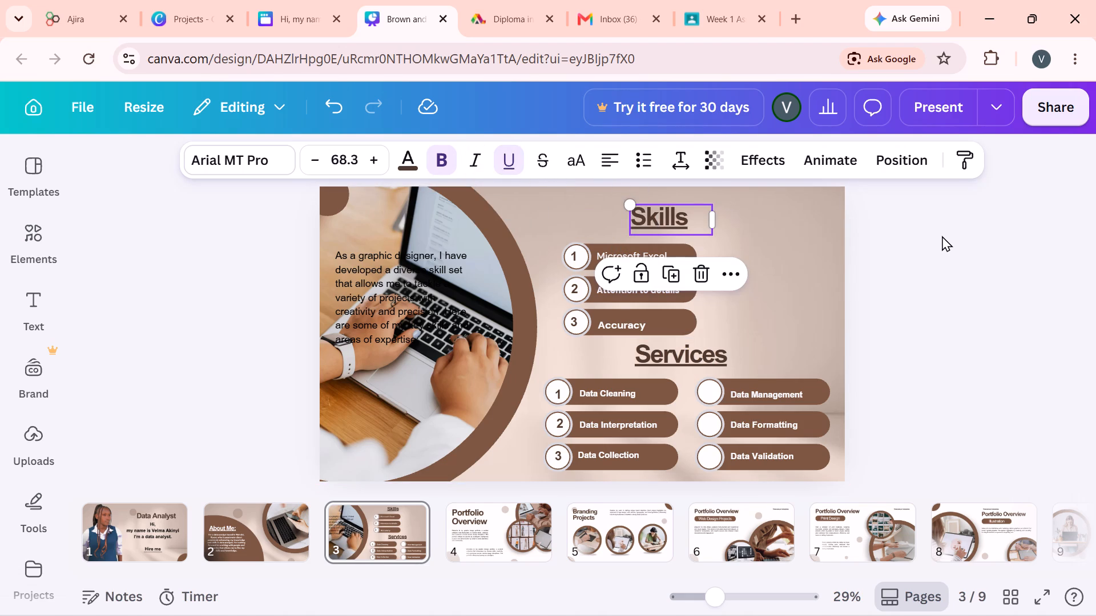
click(944, 237)
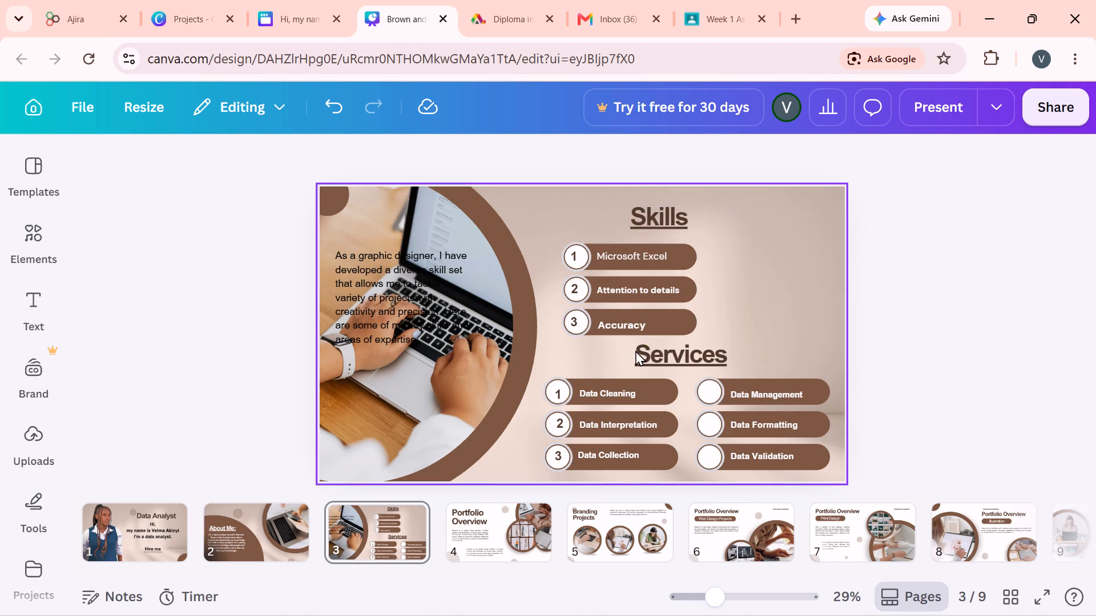
Nudge the Services heading so its start lines up with the Skills heading above.
drag(641, 350, 628, 350)
click(890, 311)
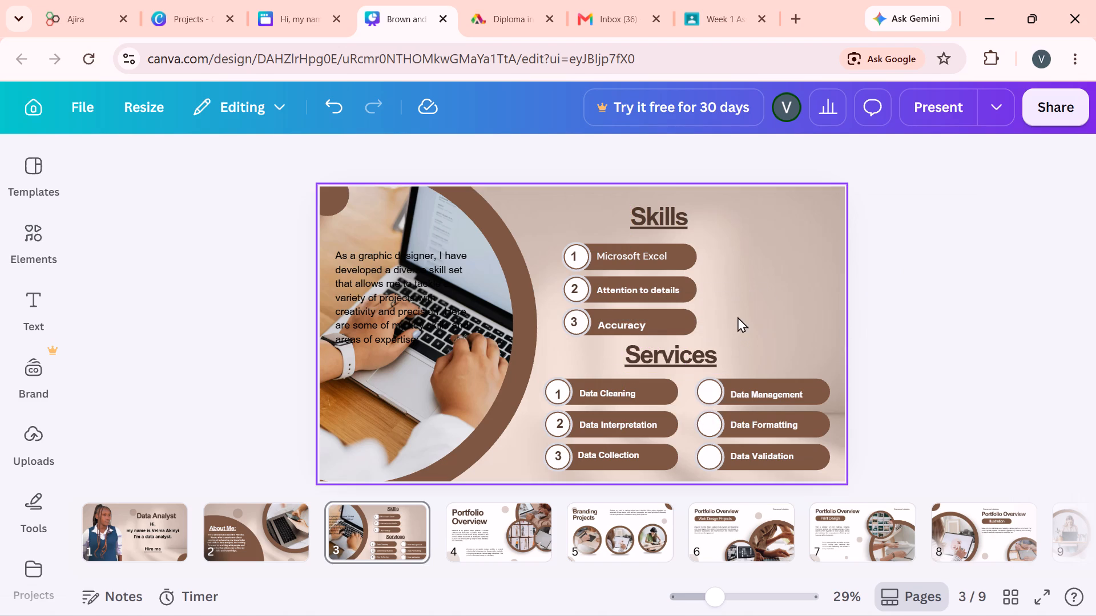
click(670, 358)
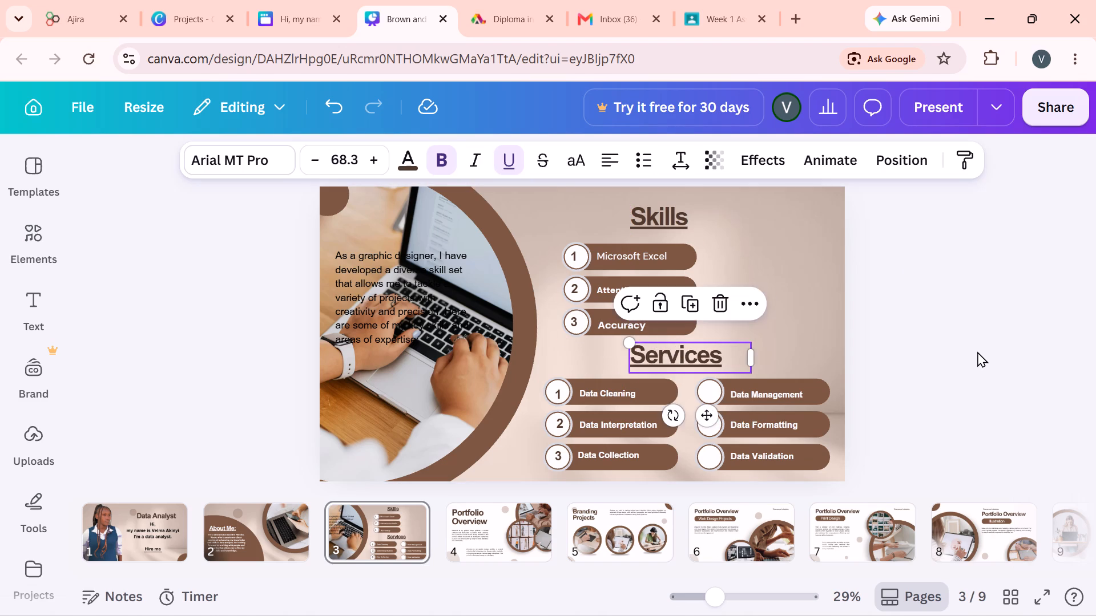
click(986, 346)
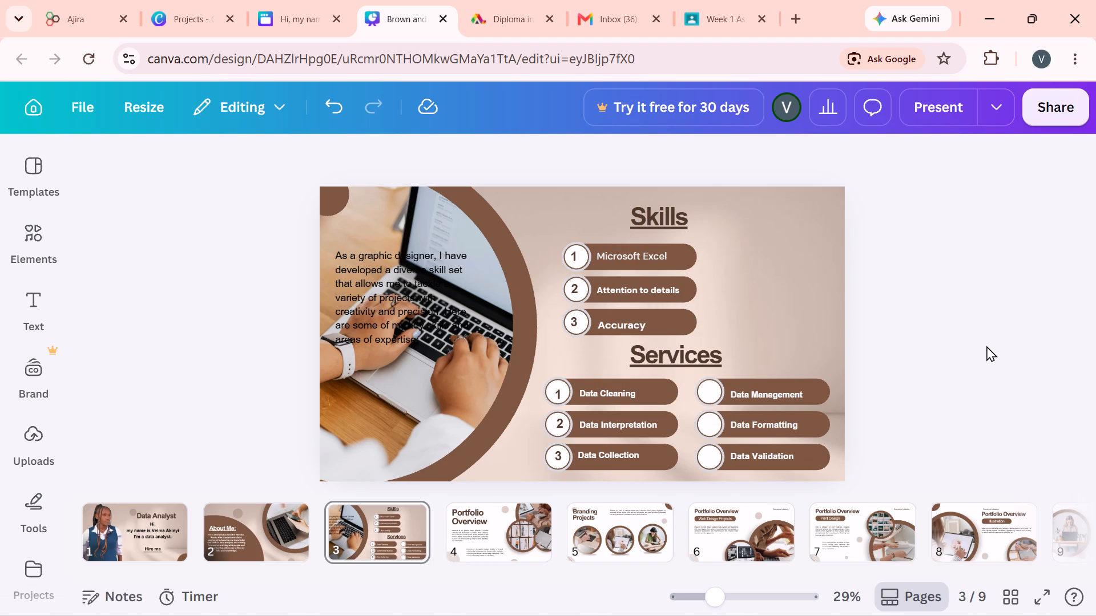
Move the group of three Skills bars sideways so it sits centred beneath the Skills heading.
click(593, 252)
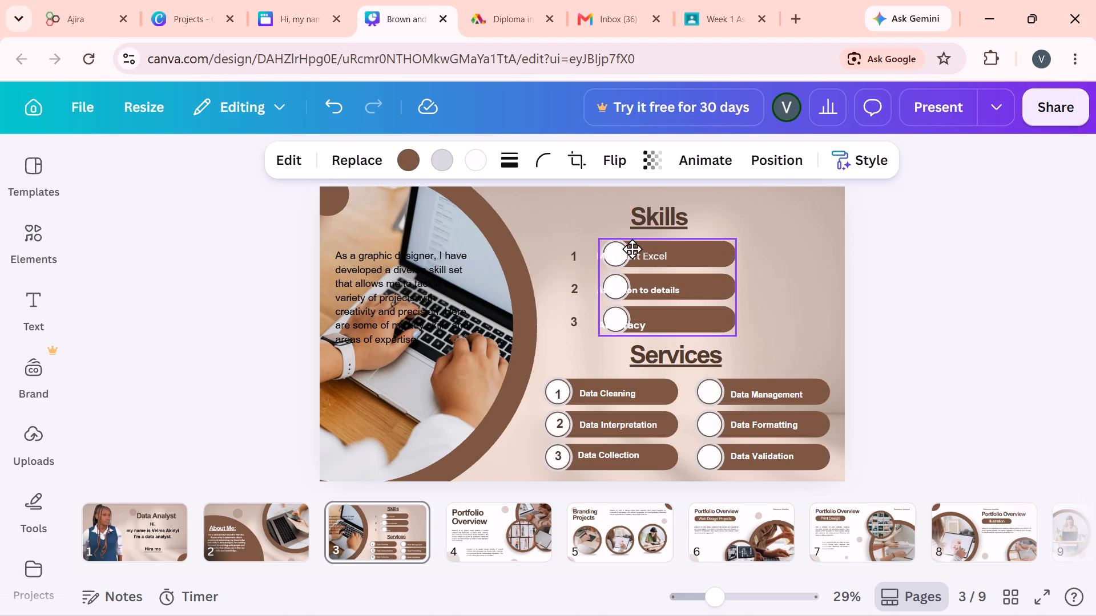
click(912, 298)
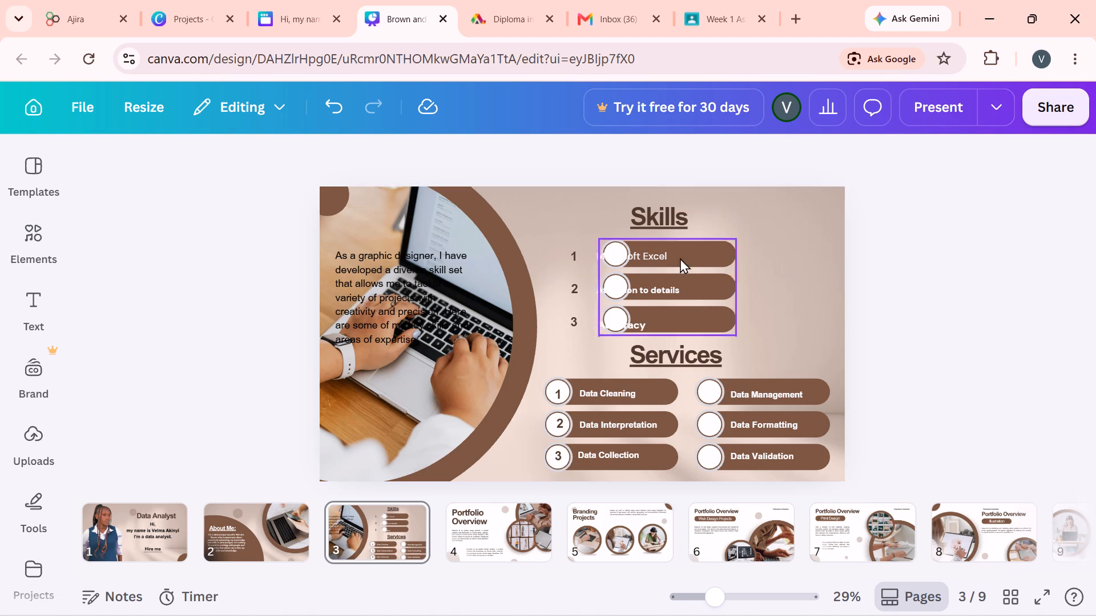
Move the Microsoft Excel, Attention to details and Accuracy labels onto their shifted Skills bars.
drag(626, 252, 662, 252)
drag(645, 288, 688, 288)
drag(617, 323, 707, 316)
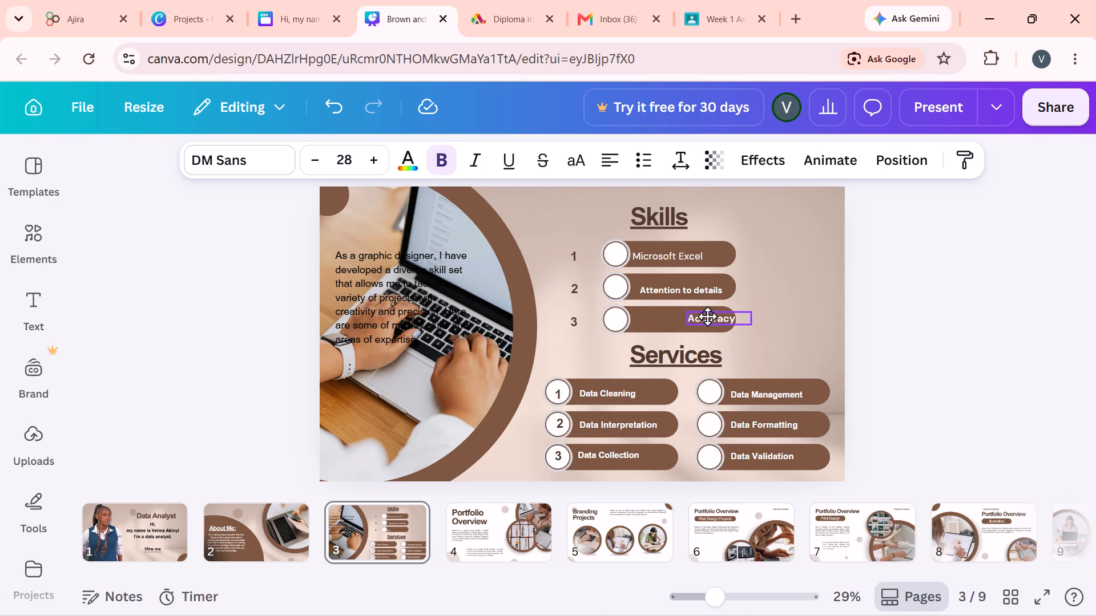
drag(707, 316, 676, 317)
click(805, 310)
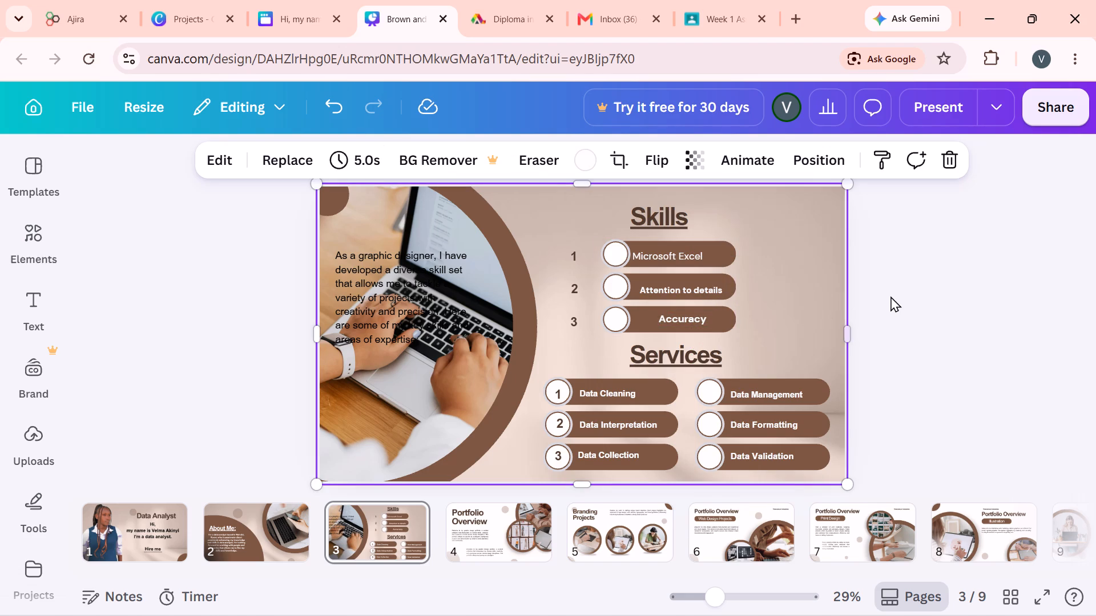
Move the numbers 1, 2 and 3 into the white circles of the Skills bars, lining up the 2 with the 3.
click(571, 249)
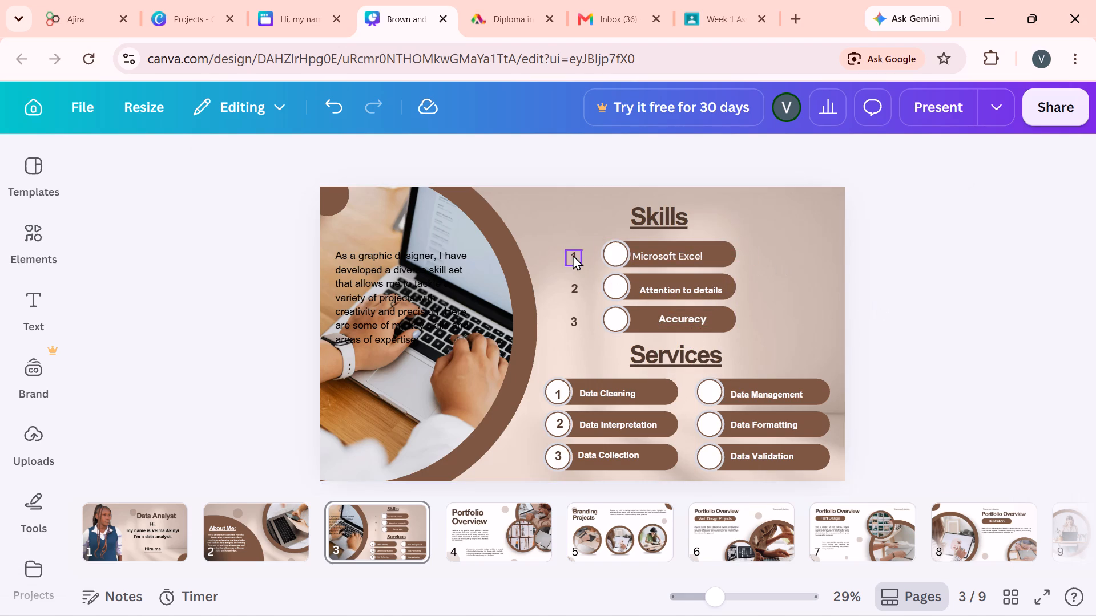
drag(573, 254, 619, 250)
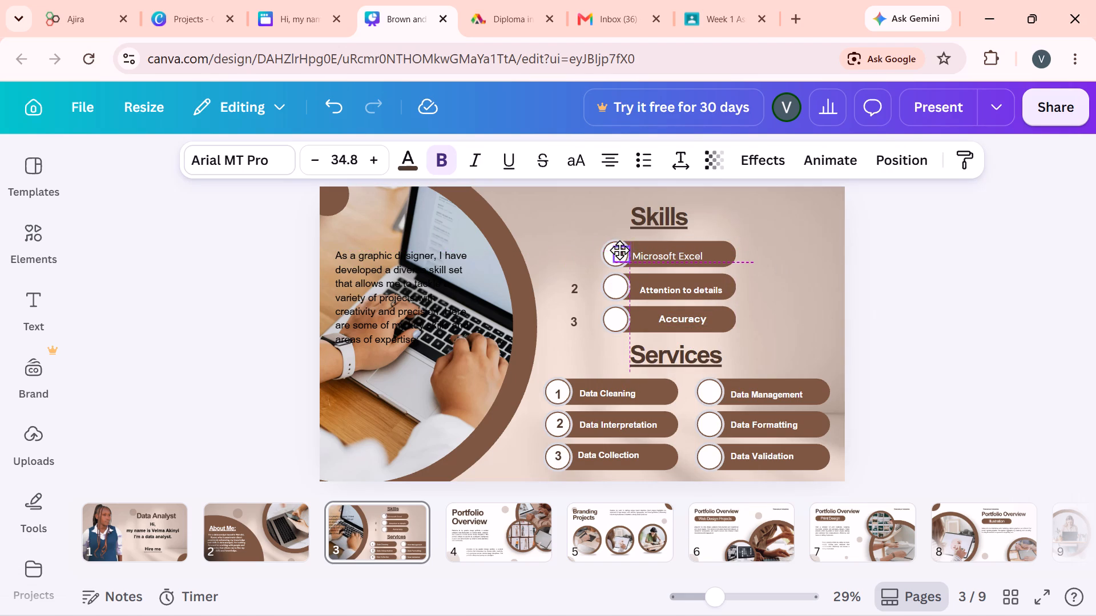
drag(619, 250, 618, 253)
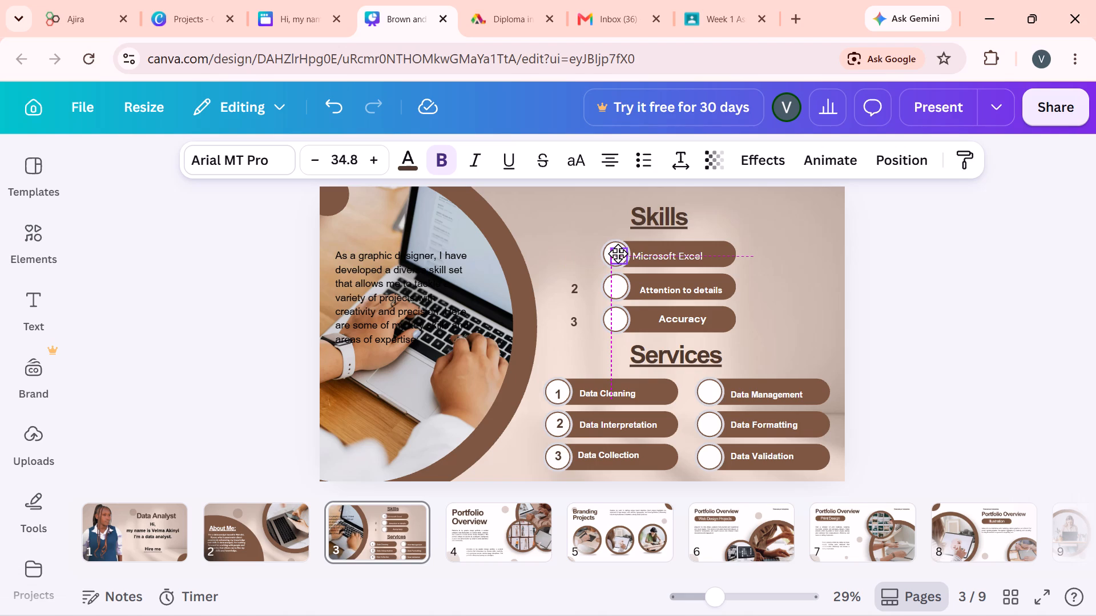
drag(618, 253, 616, 253)
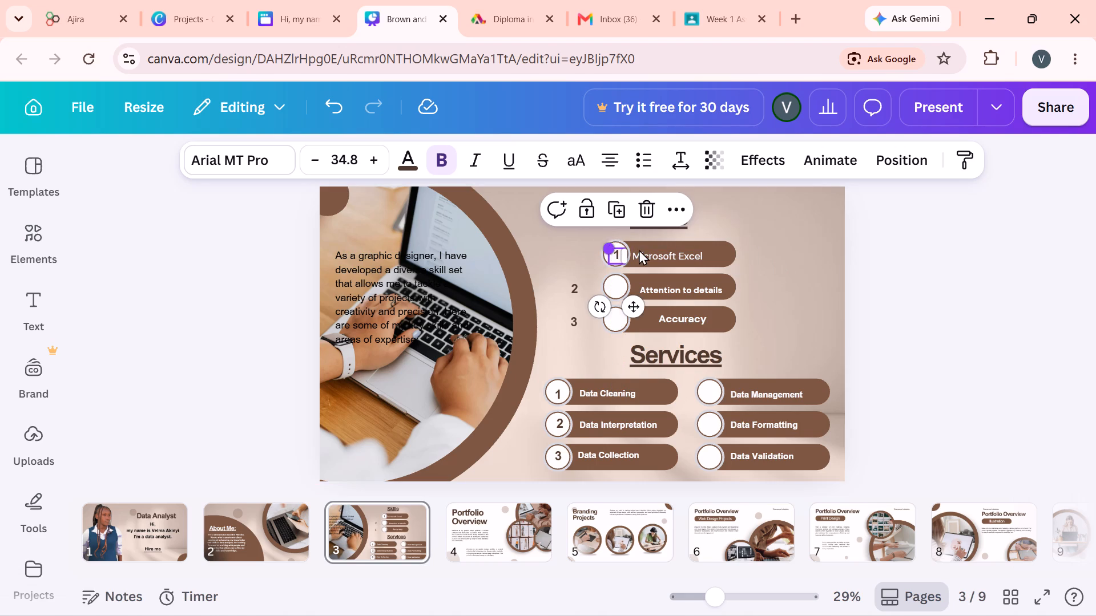
click(1050, 266)
click(618, 257)
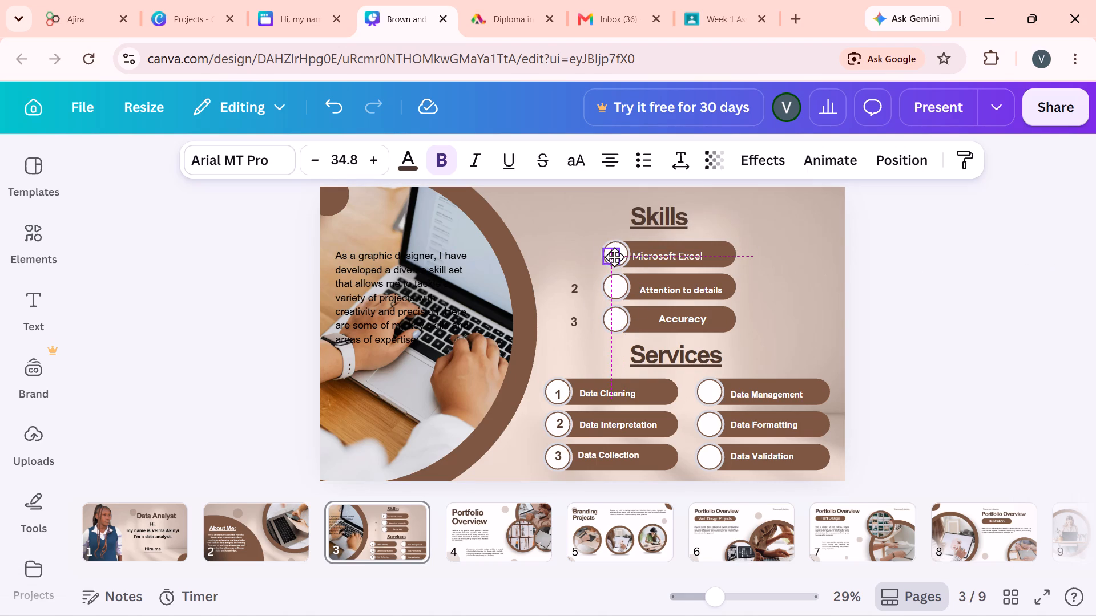
drag(569, 286, 601, 284)
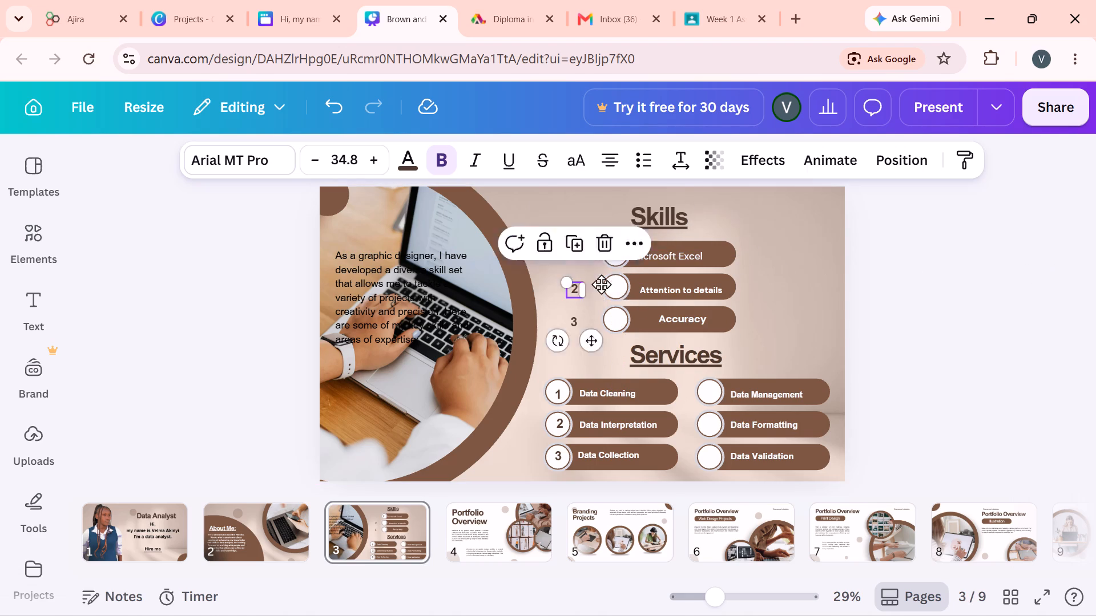
drag(601, 284, 611, 283)
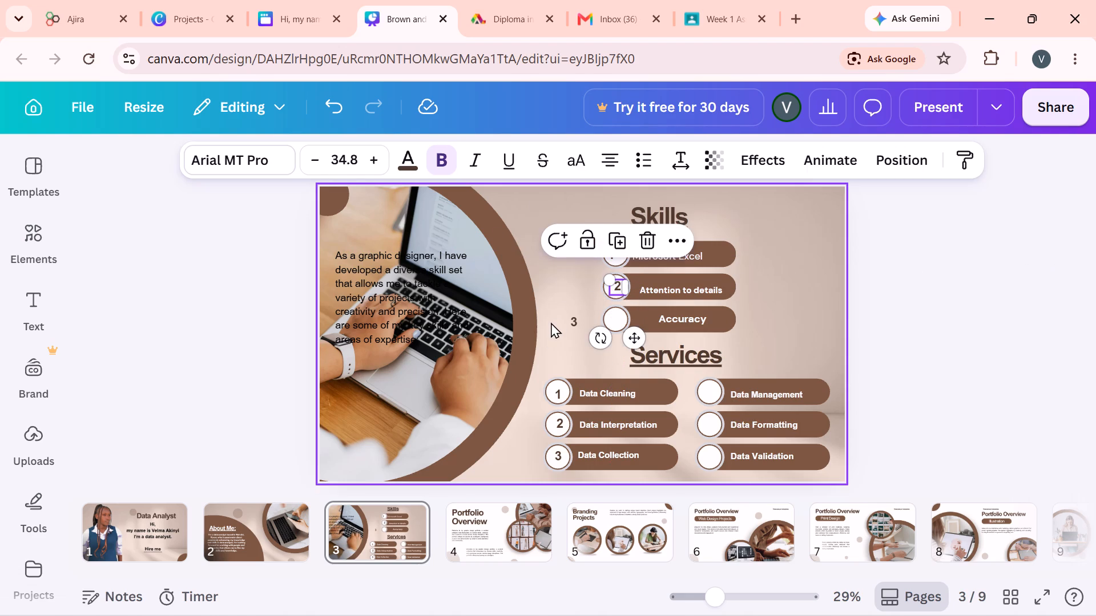
click(578, 323)
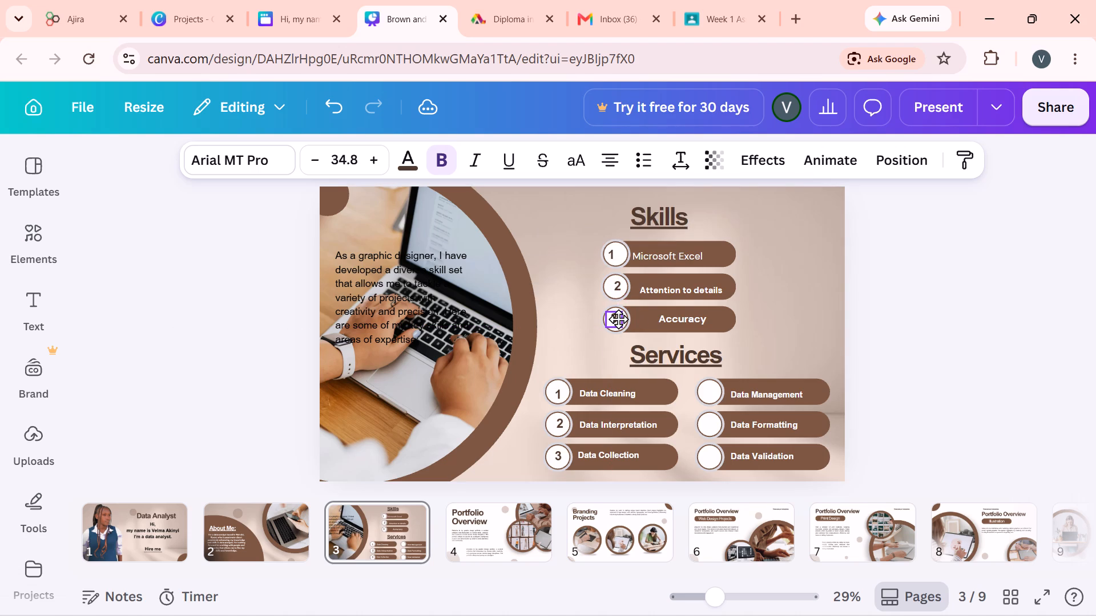
click(871, 290)
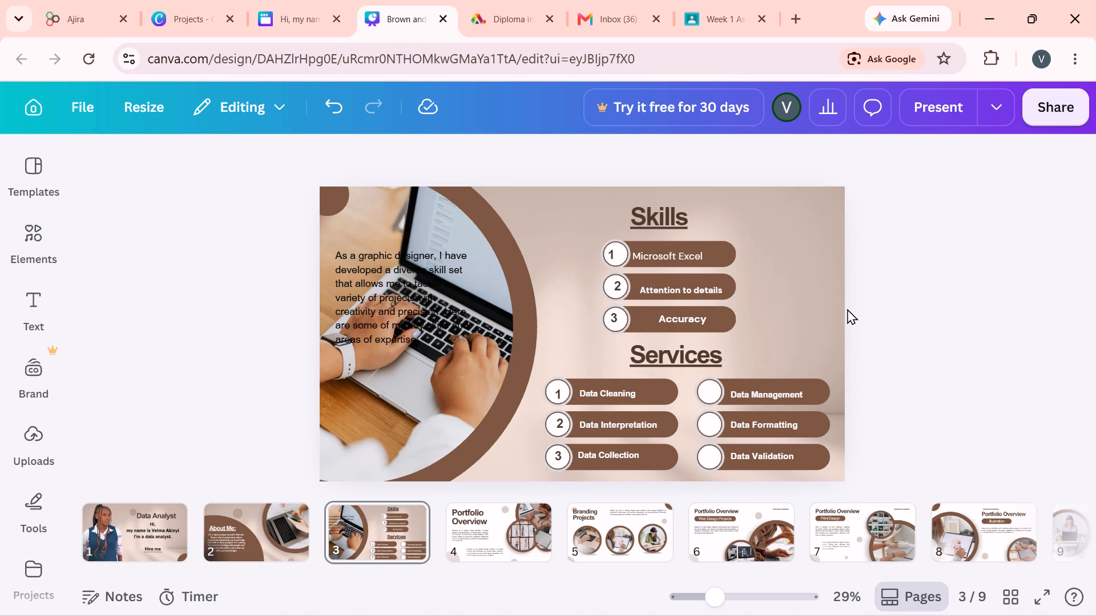
click(618, 287)
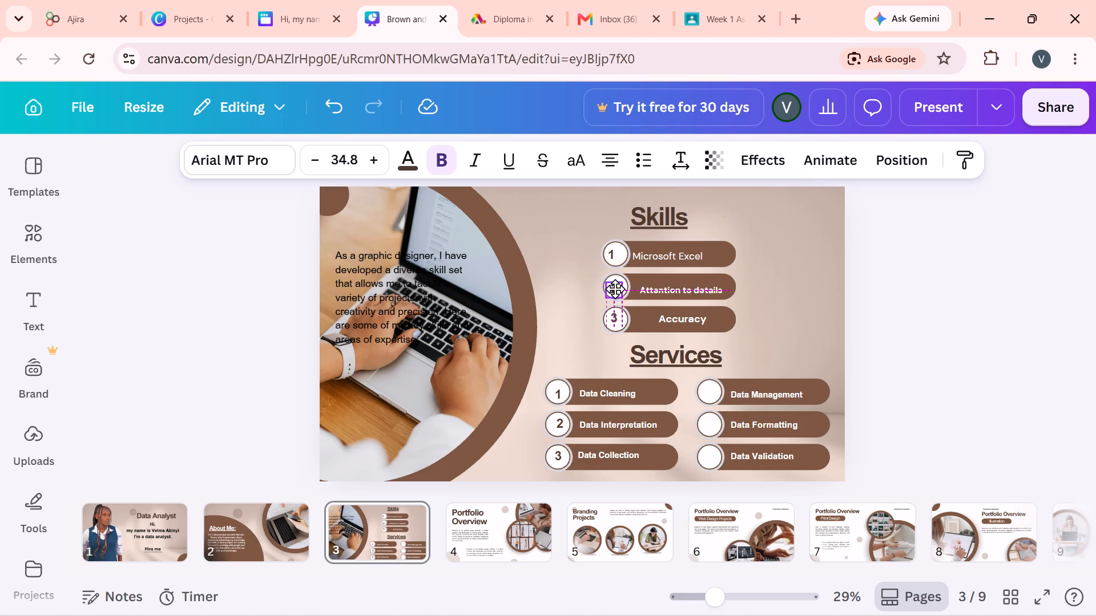
click(949, 257)
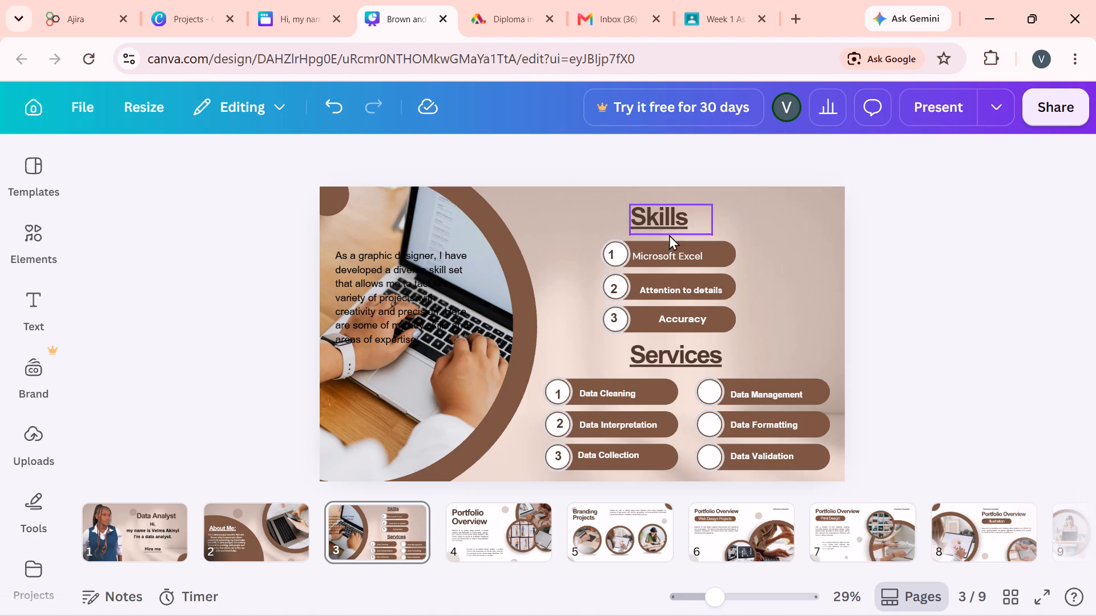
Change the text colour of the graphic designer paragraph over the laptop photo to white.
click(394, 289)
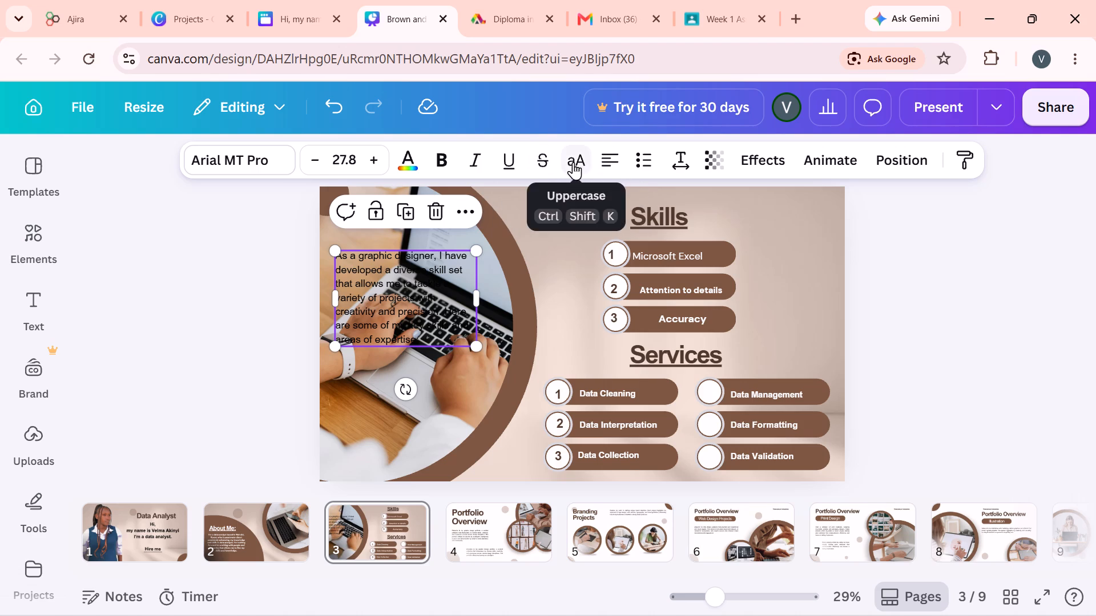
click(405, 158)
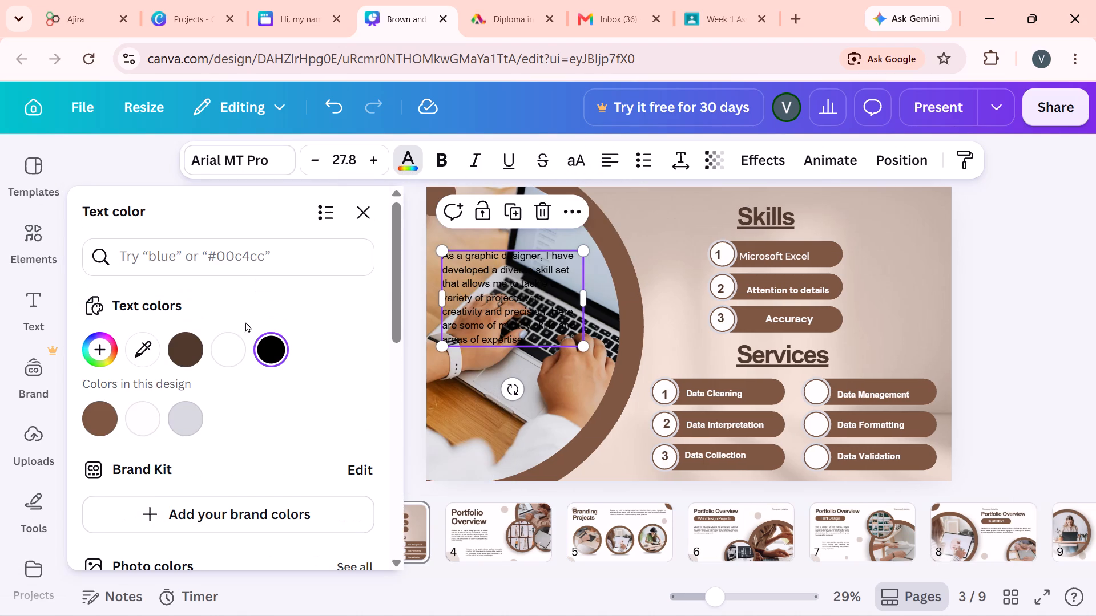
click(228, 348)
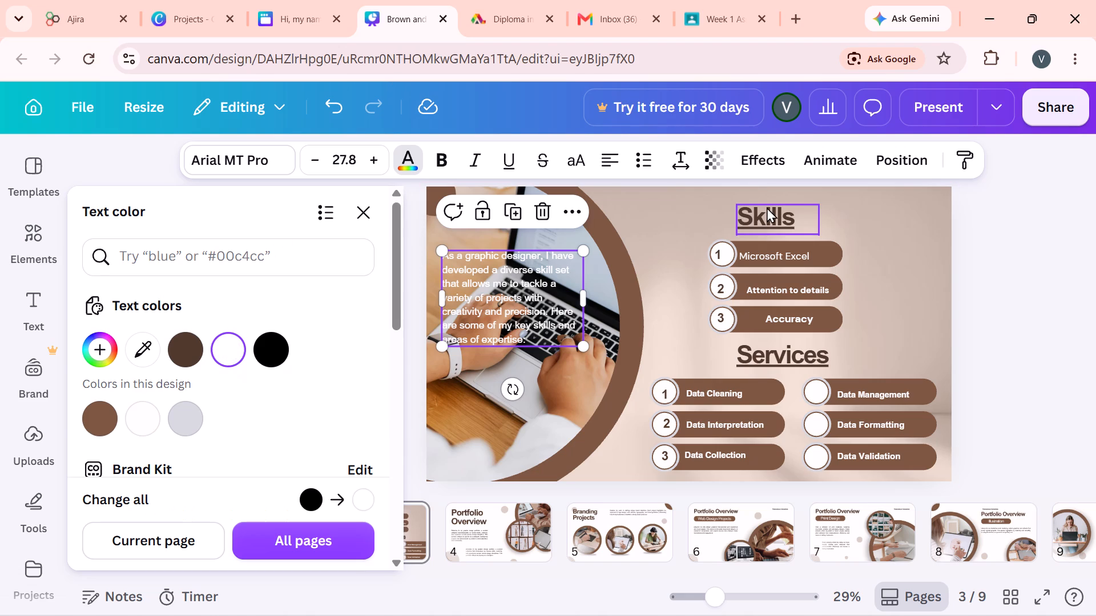
Delete the graphic designer paragraph overlapping the laptop photo.
key(Delete)
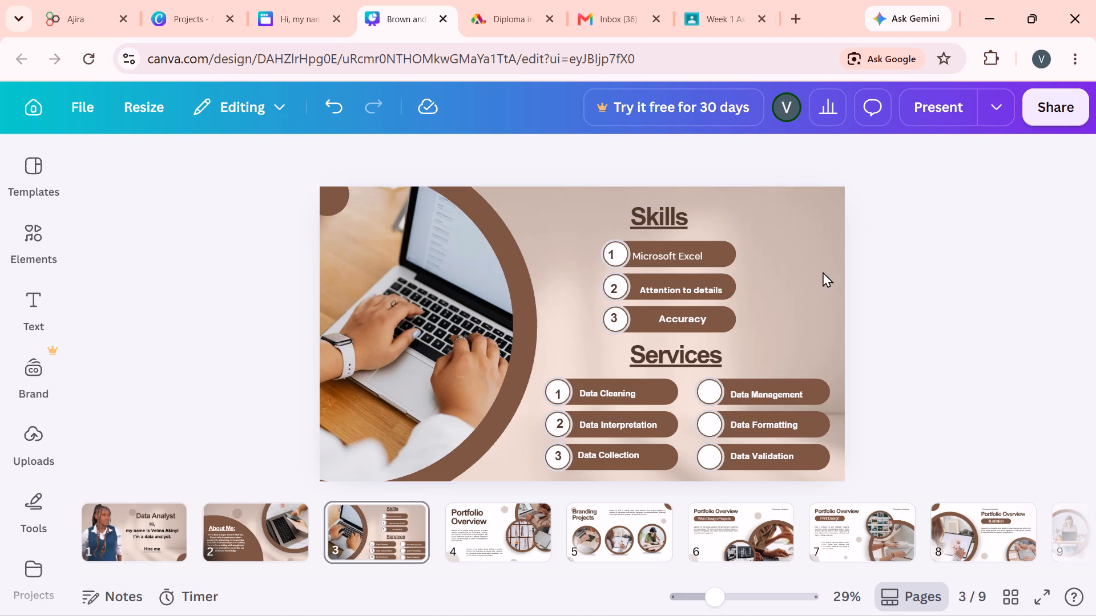
click(1057, 253)
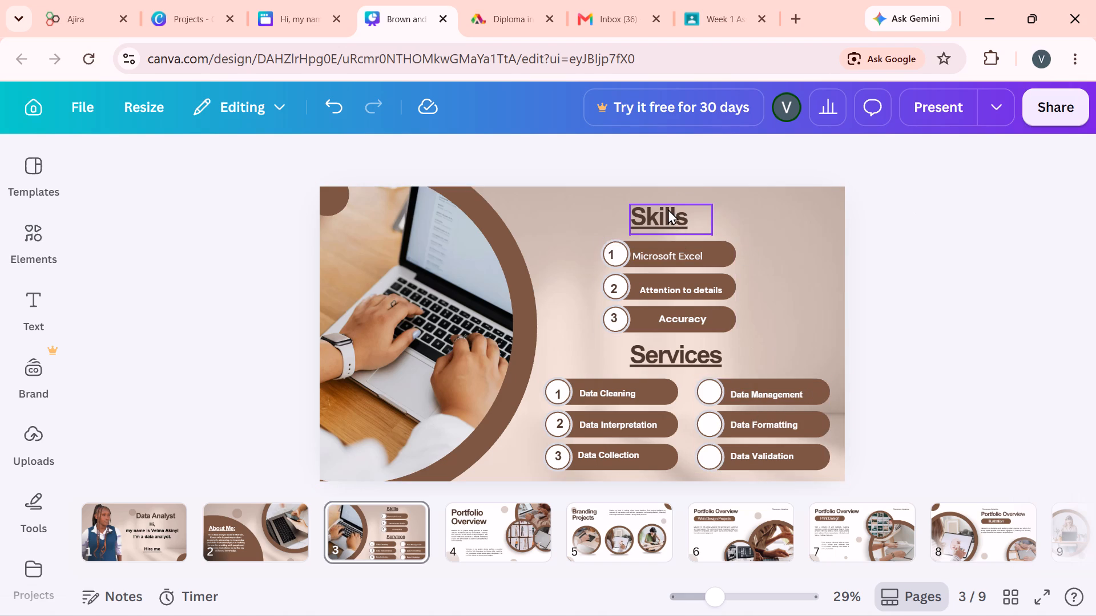
Move the Skills heading towards the laptop photo, above the Data Cleaning column.
drag(668, 209, 575, 202)
Move the group of three Skills bars under the shifted Skills heading, roughly in line with the Data Cleaning column.
drag(679, 244, 671, 244)
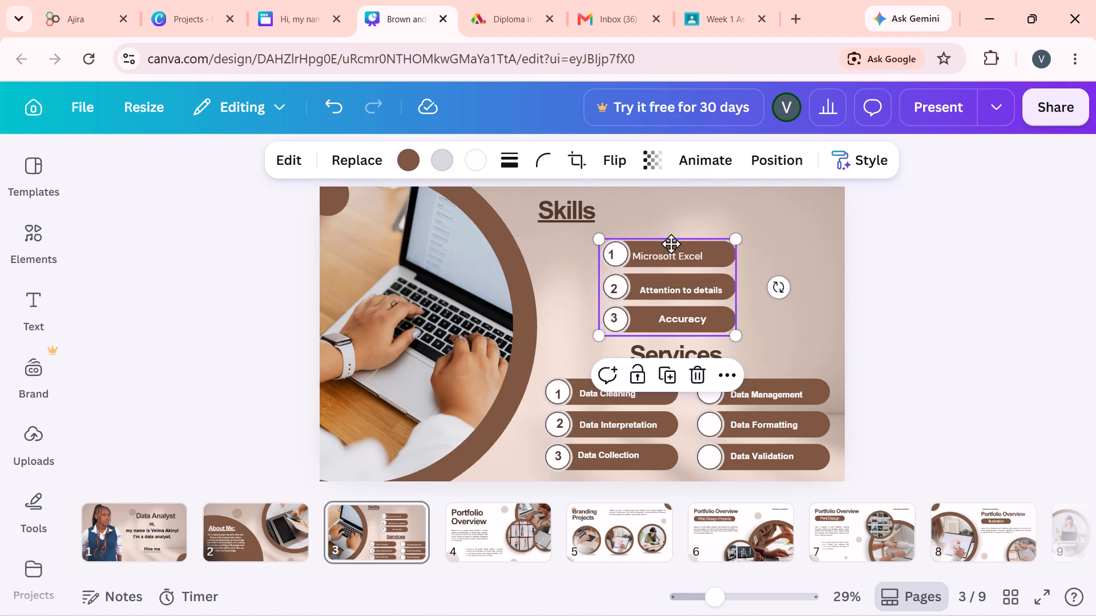
drag(671, 244, 643, 236)
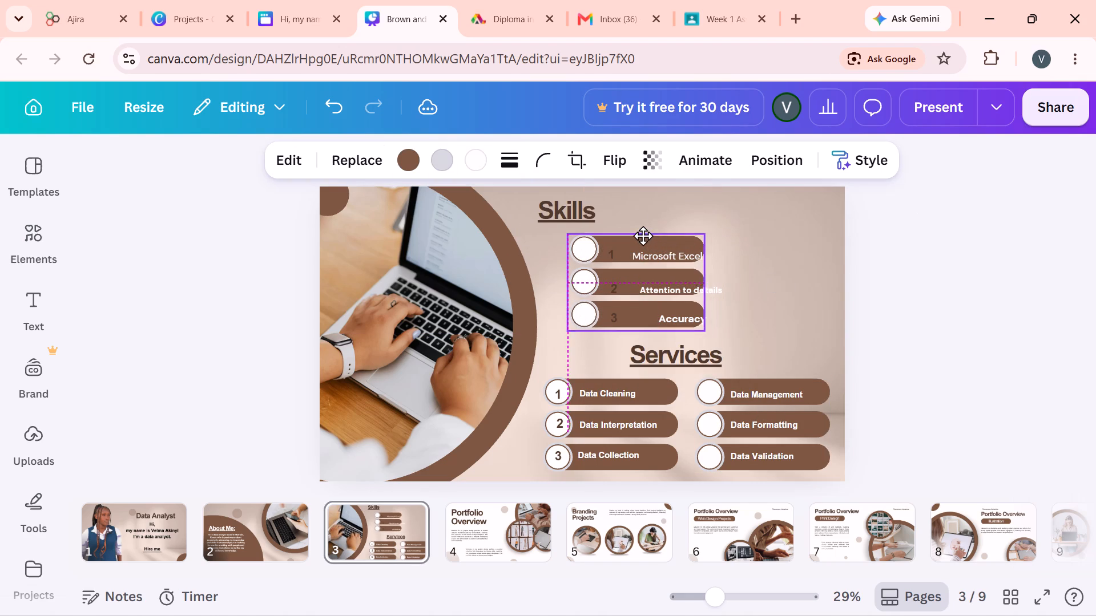
drag(643, 236, 642, 236)
drag(652, 258, 650, 258)
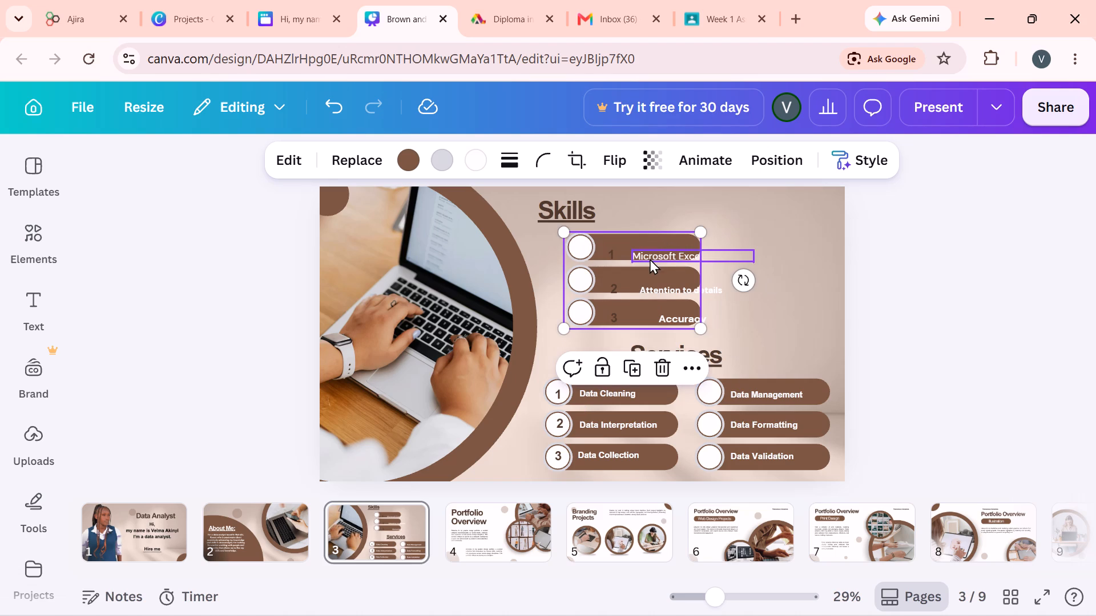
drag(650, 258, 643, 252)
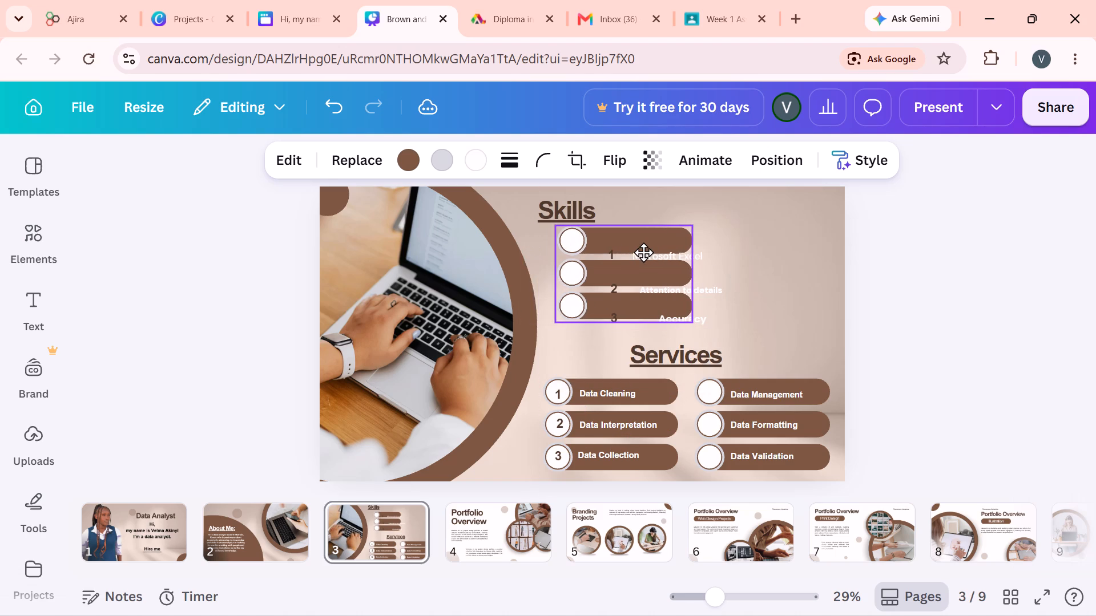
drag(643, 252, 642, 256)
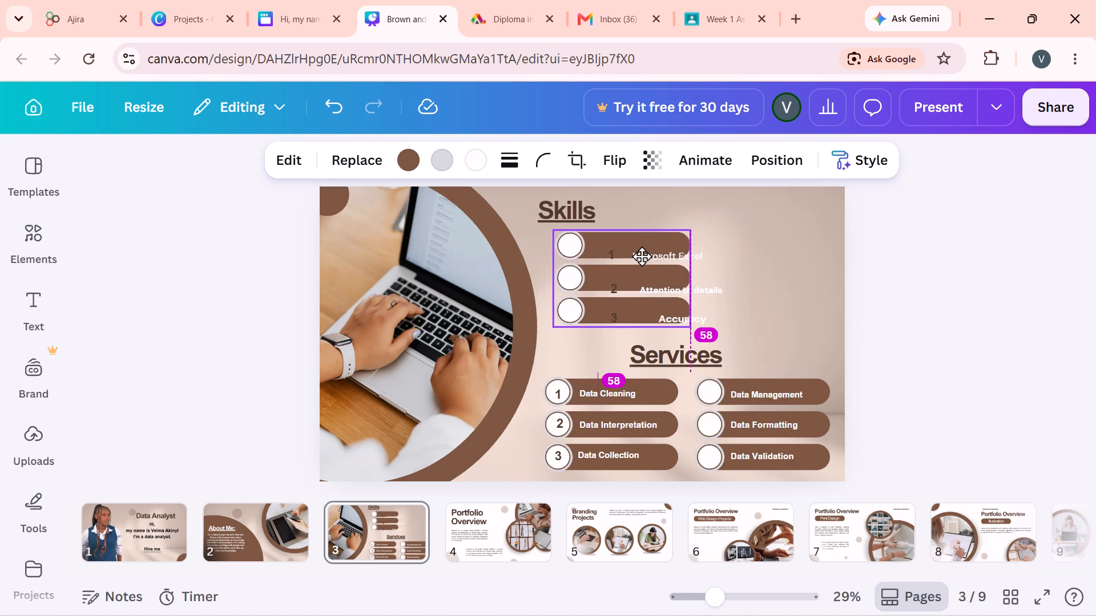
drag(642, 256, 641, 258)
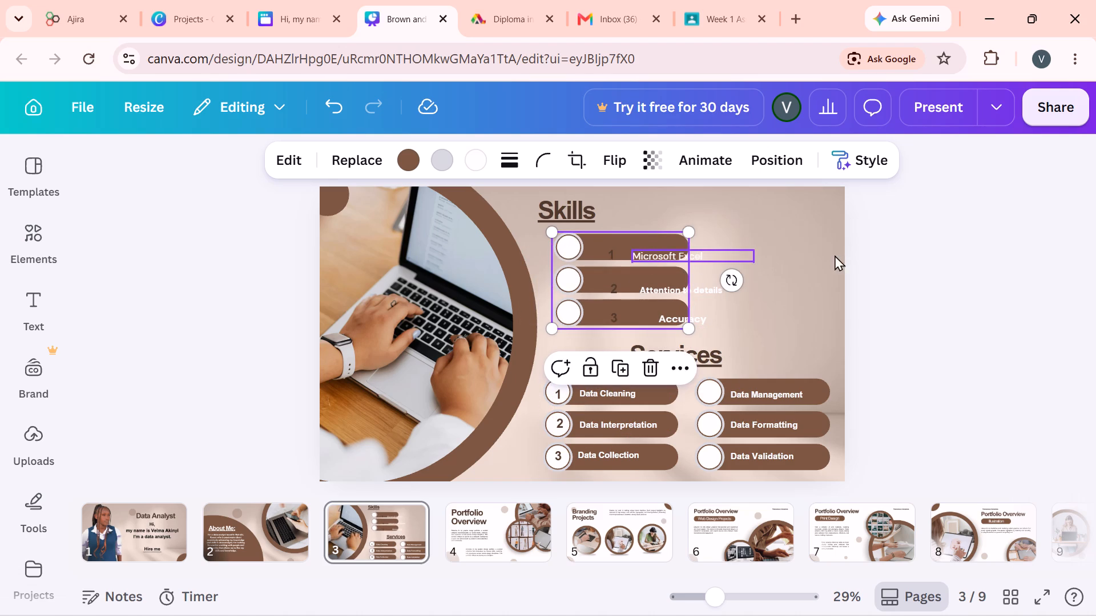
click(843, 255)
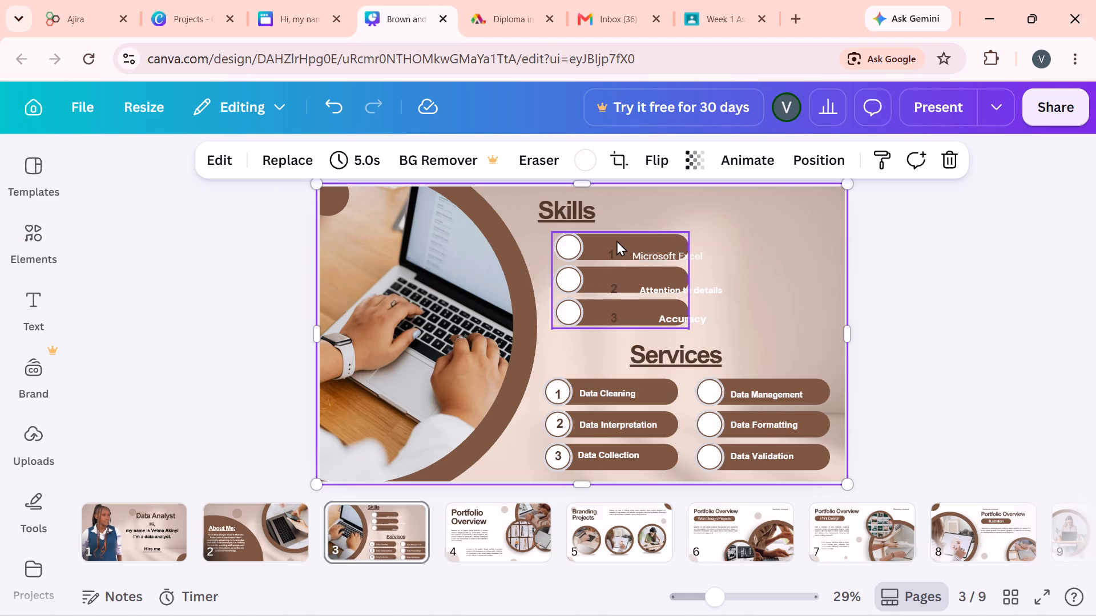
click(616, 240)
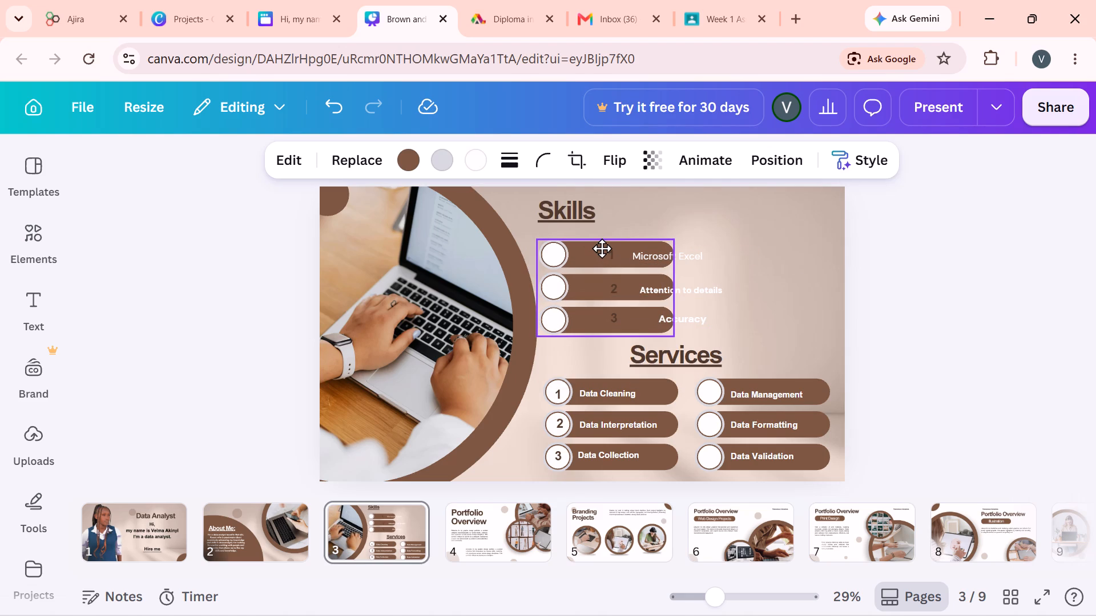
drag(577, 252, 591, 252)
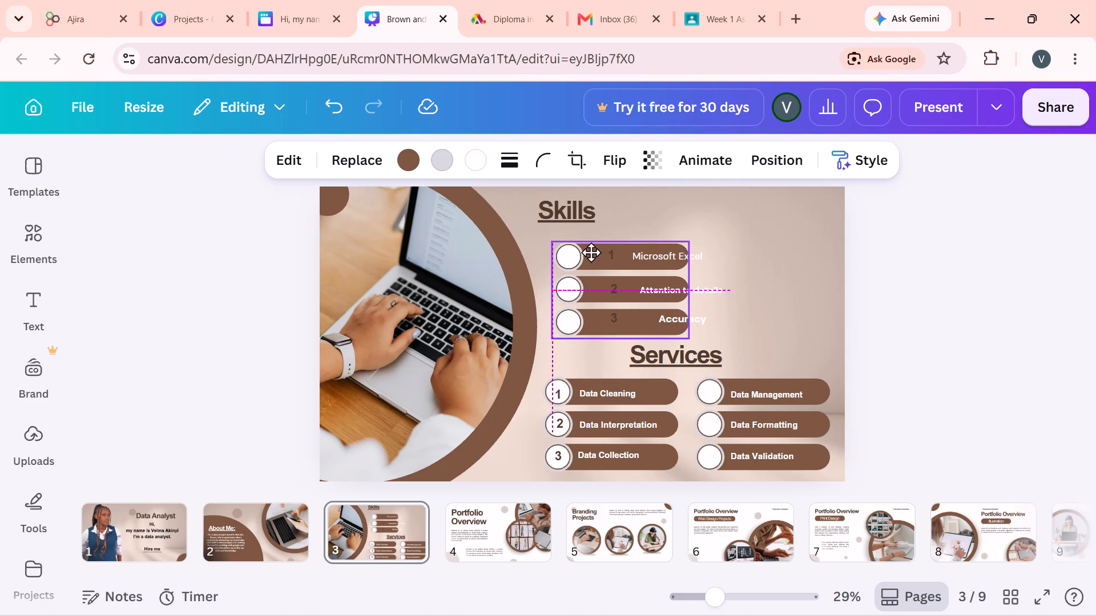
drag(591, 252, 583, 252)
click(845, 214)
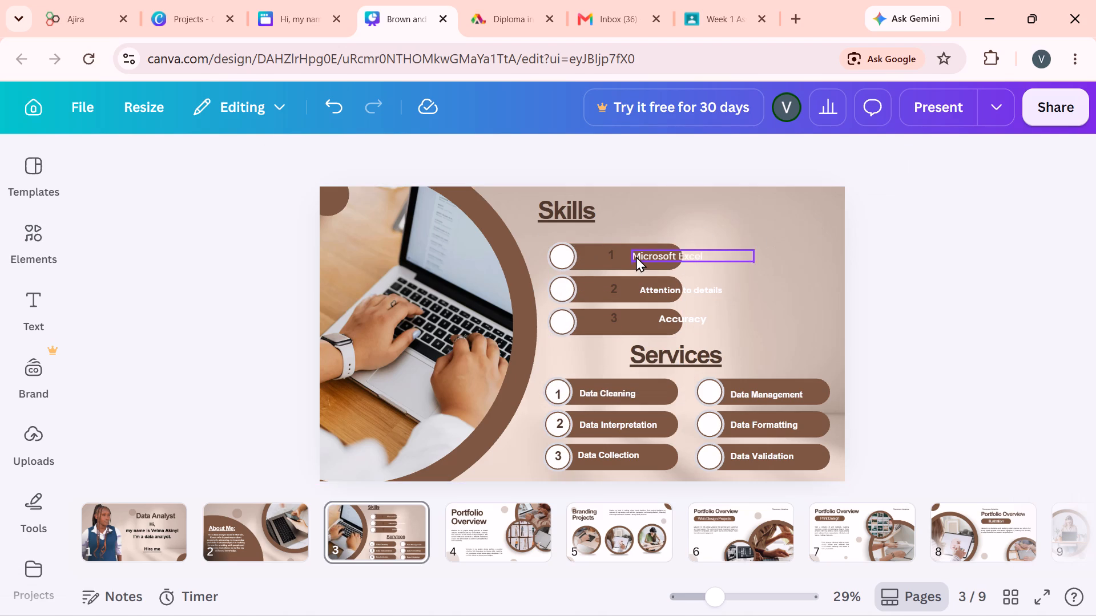
Move the numbers 1, 2 and 3 into the white circles of the shifted Skills bars.
drag(617, 256, 566, 258)
drag(619, 283, 570, 287)
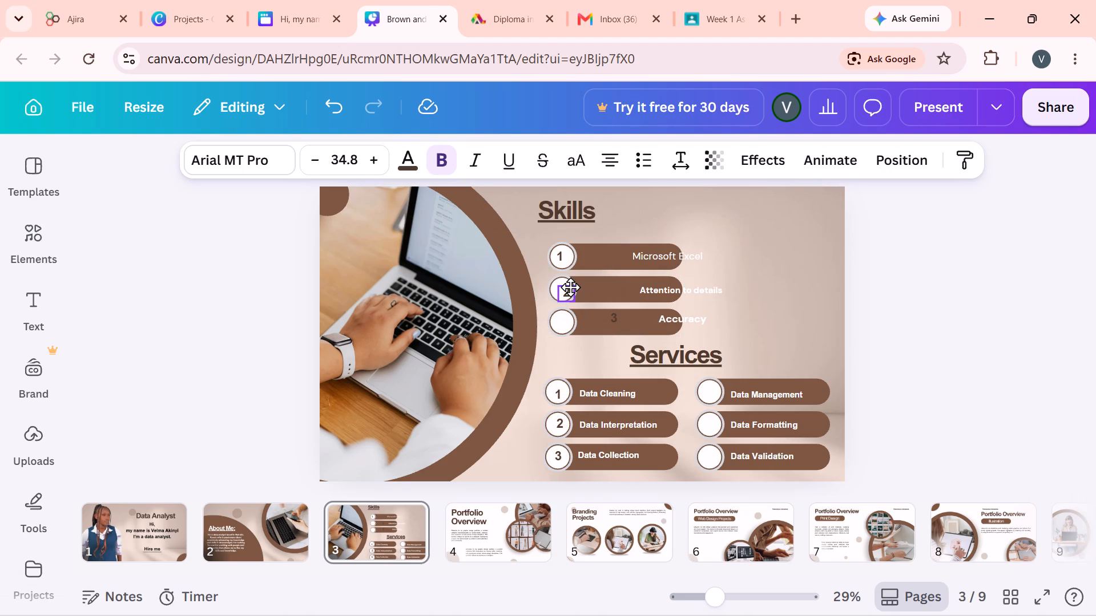
drag(570, 287, 565, 287)
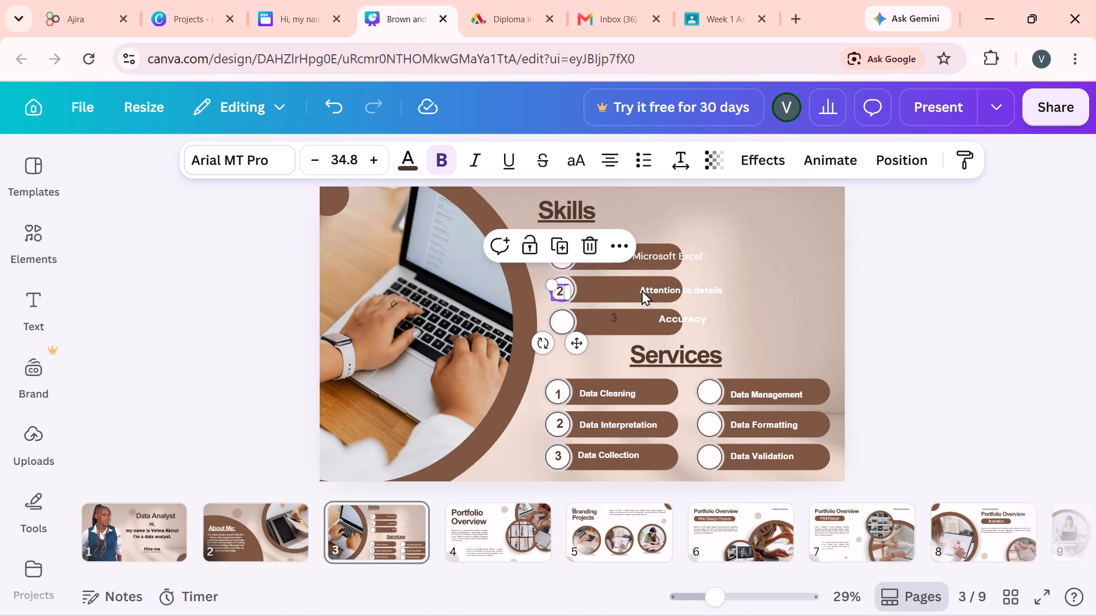
drag(609, 319, 551, 318)
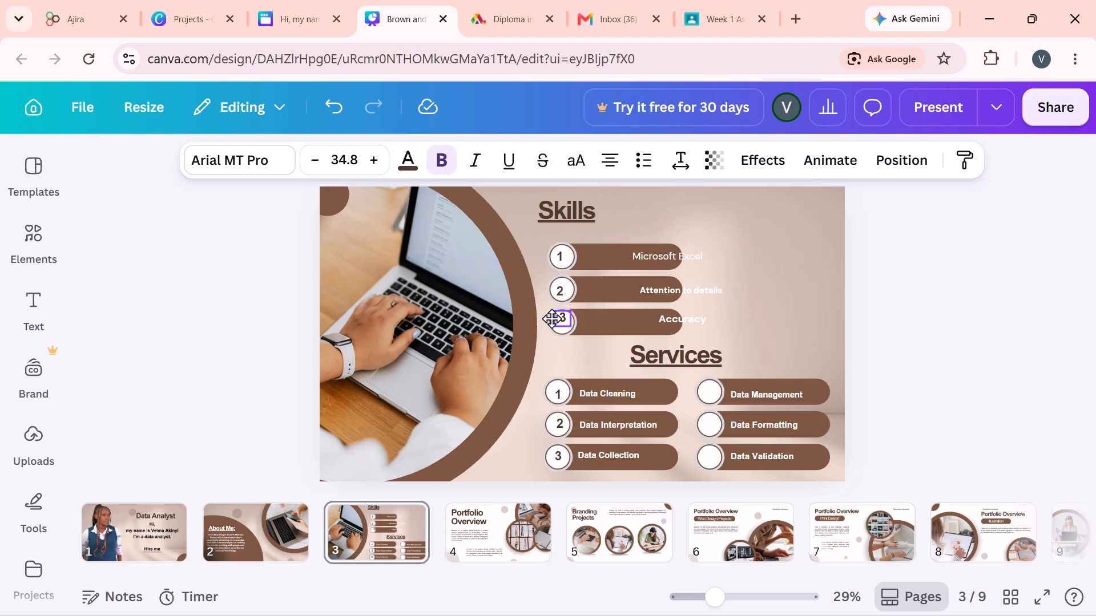
drag(551, 318, 559, 321)
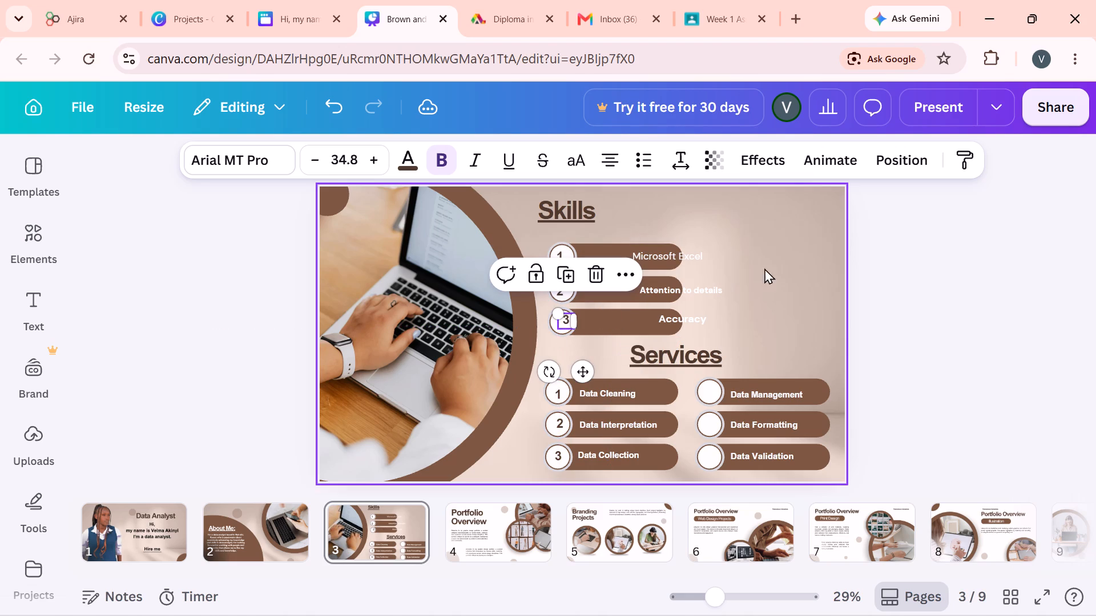
click(769, 265)
Move the Microsoft Excel, Attention to details and Accuracy labels onto their shifted Skills bars.
drag(650, 252, 582, 258)
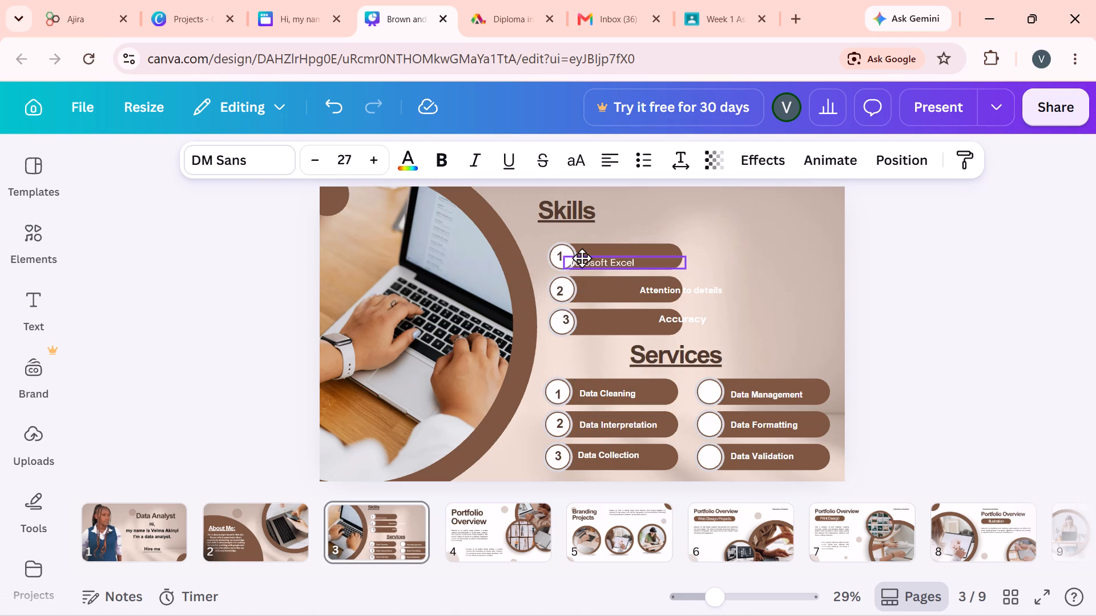
drag(582, 258, 600, 257)
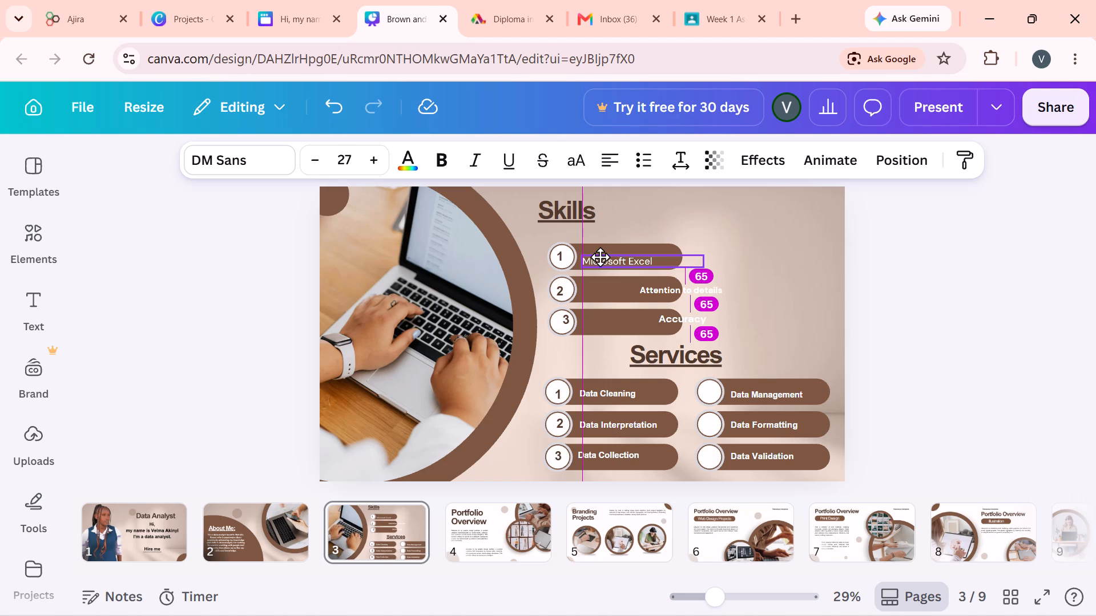
drag(600, 257, 603, 253)
click(855, 285)
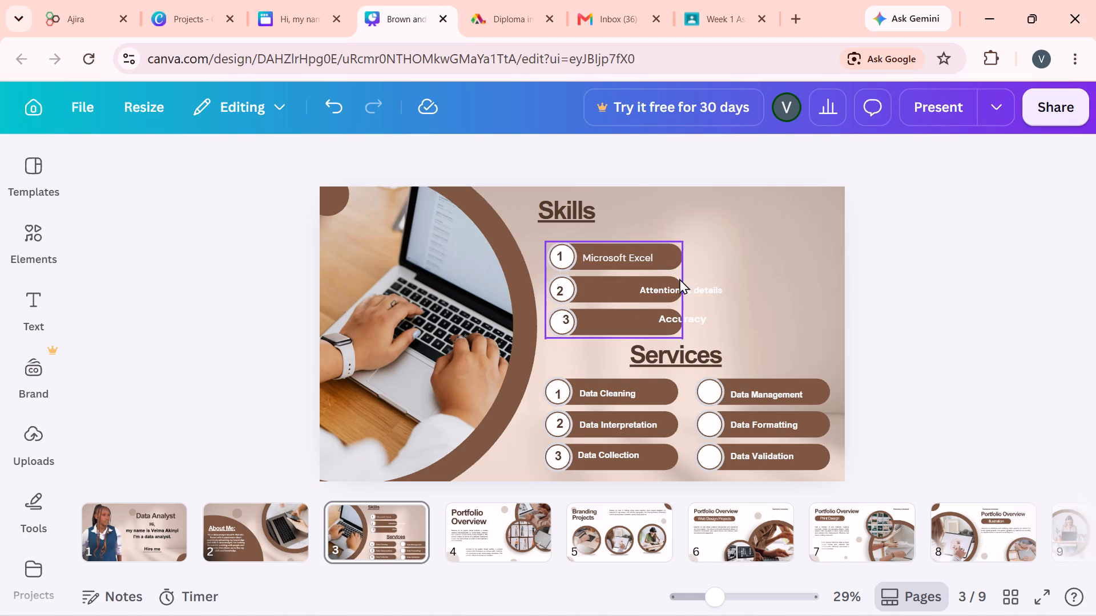
drag(678, 285, 616, 283)
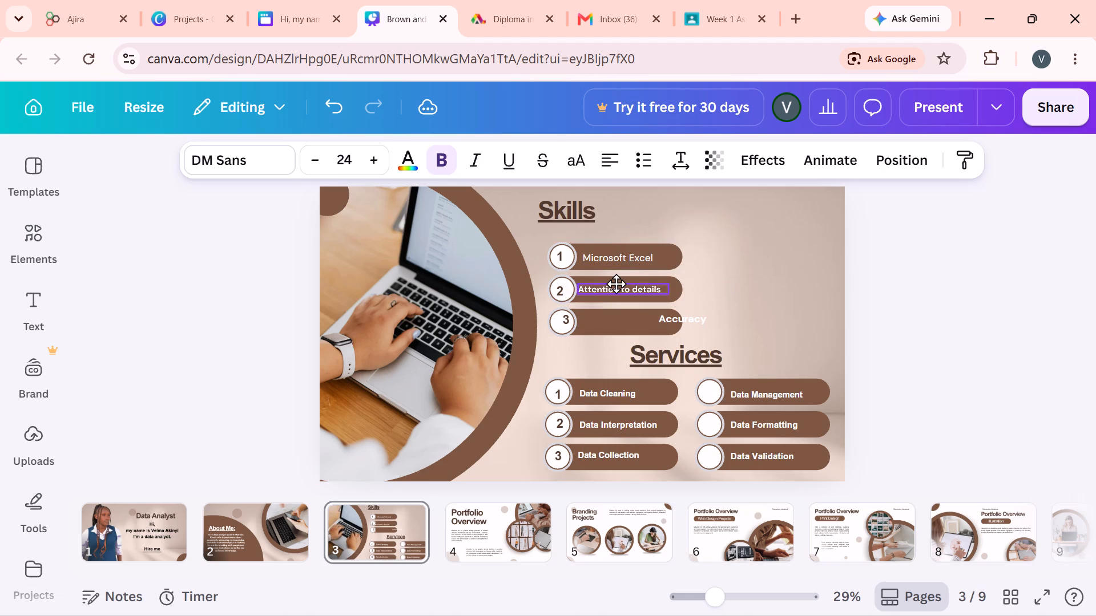
drag(616, 283, 619, 283)
click(809, 281)
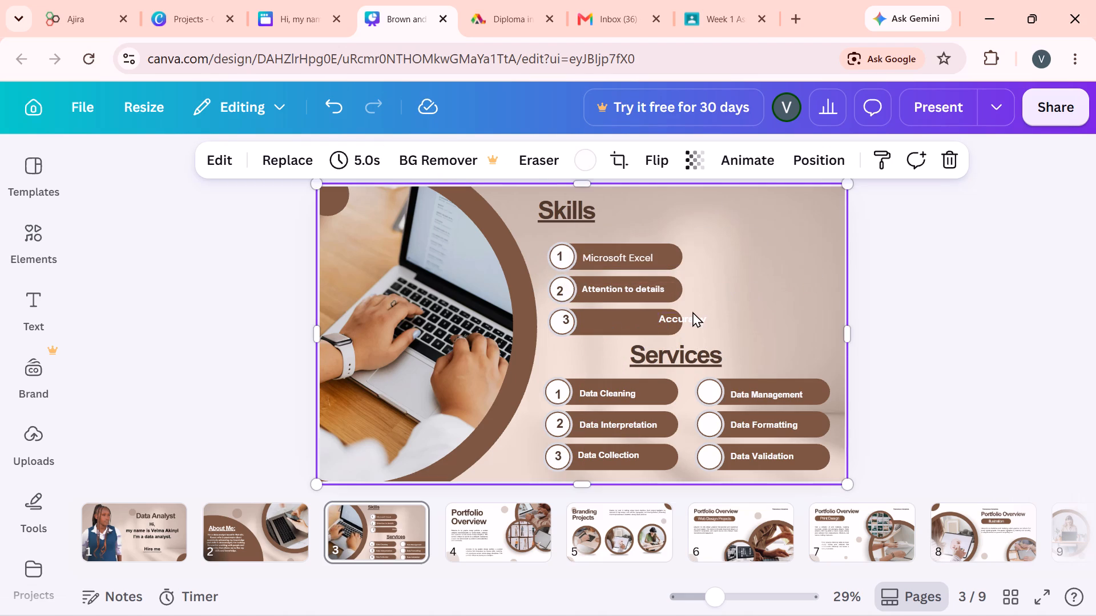
drag(683, 315, 610, 317)
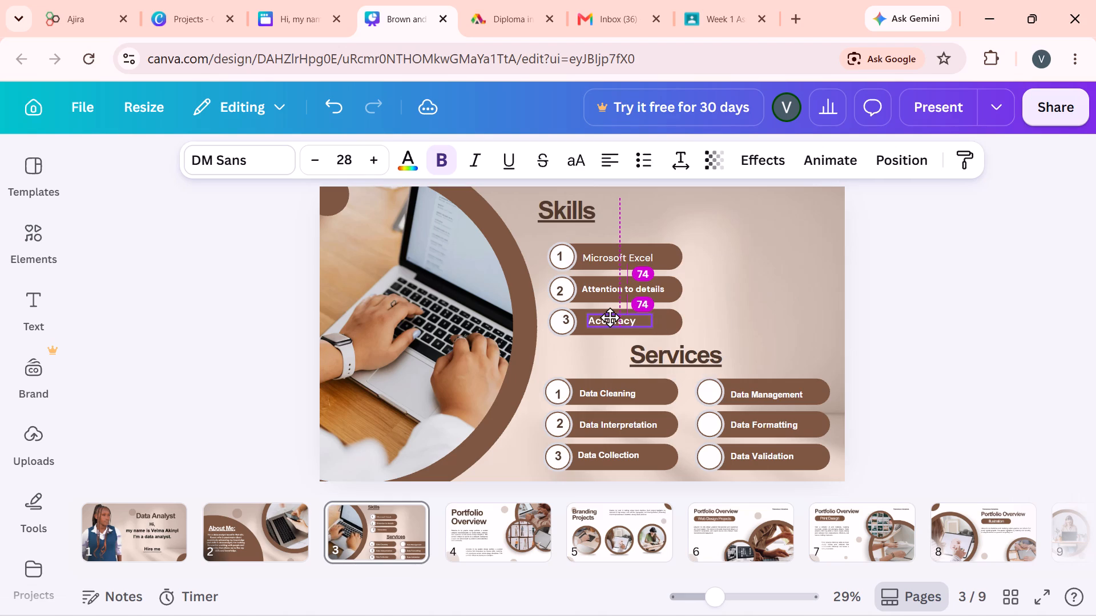
drag(610, 317, 611, 317)
drag(611, 317, 613, 317)
click(871, 242)
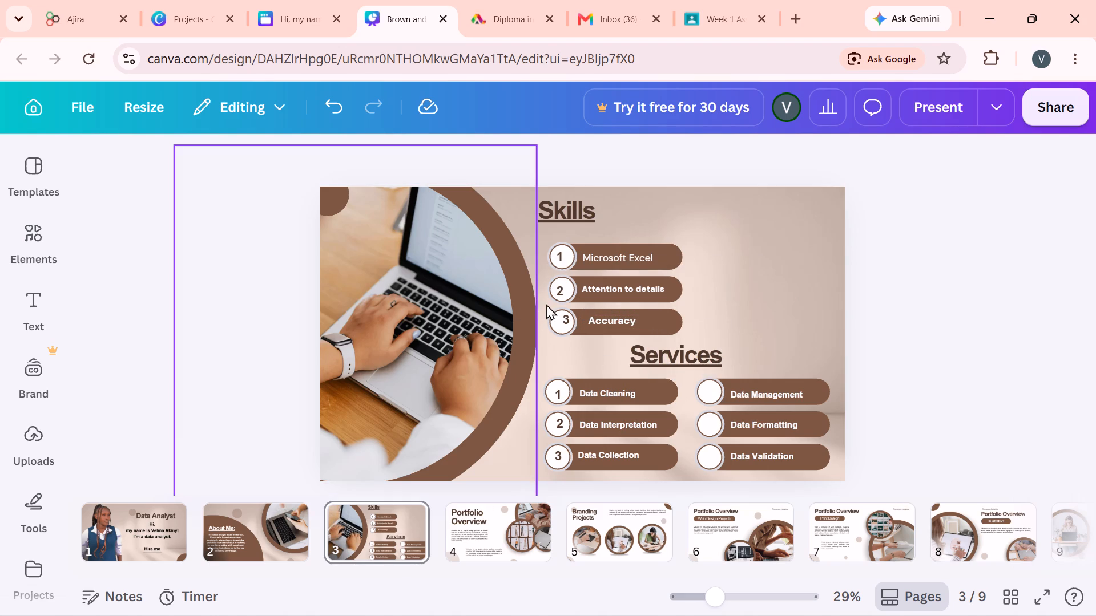
Nudge the number 3 on the Accuracy bar to centre it in its white circle.
click(561, 321)
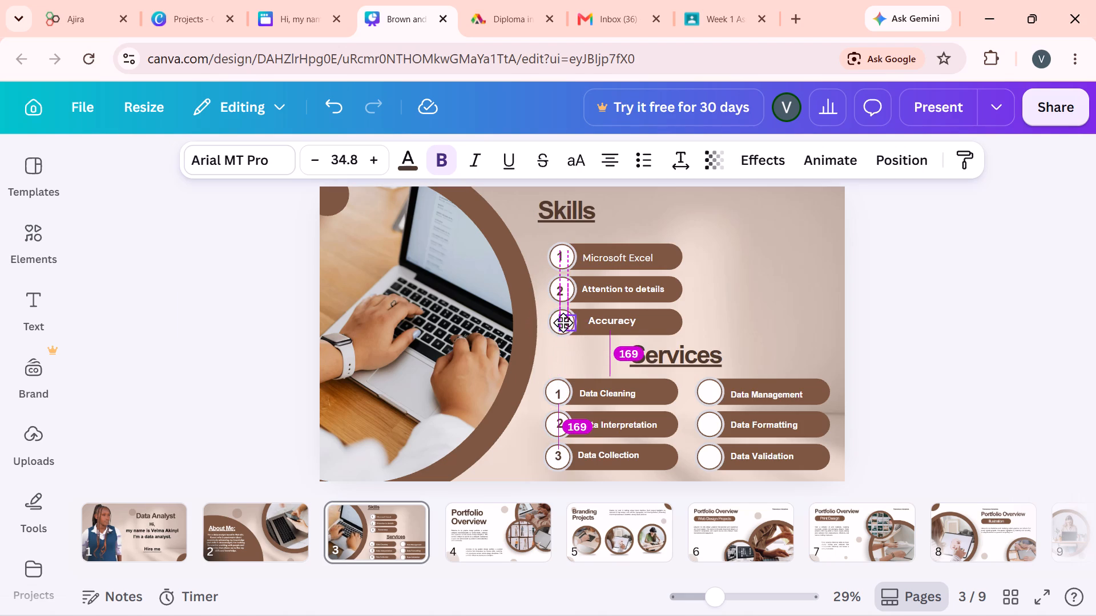
click(917, 283)
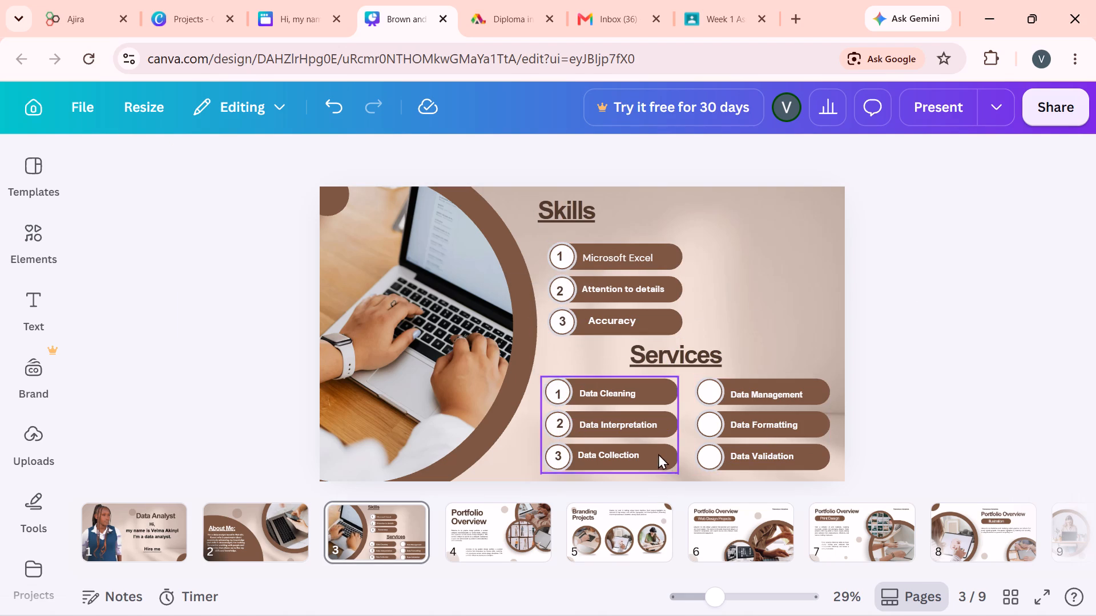
Duplicate the Data Cleaning number, change the copy to 4 and centre it in the Data Management circle.
click(557, 395)
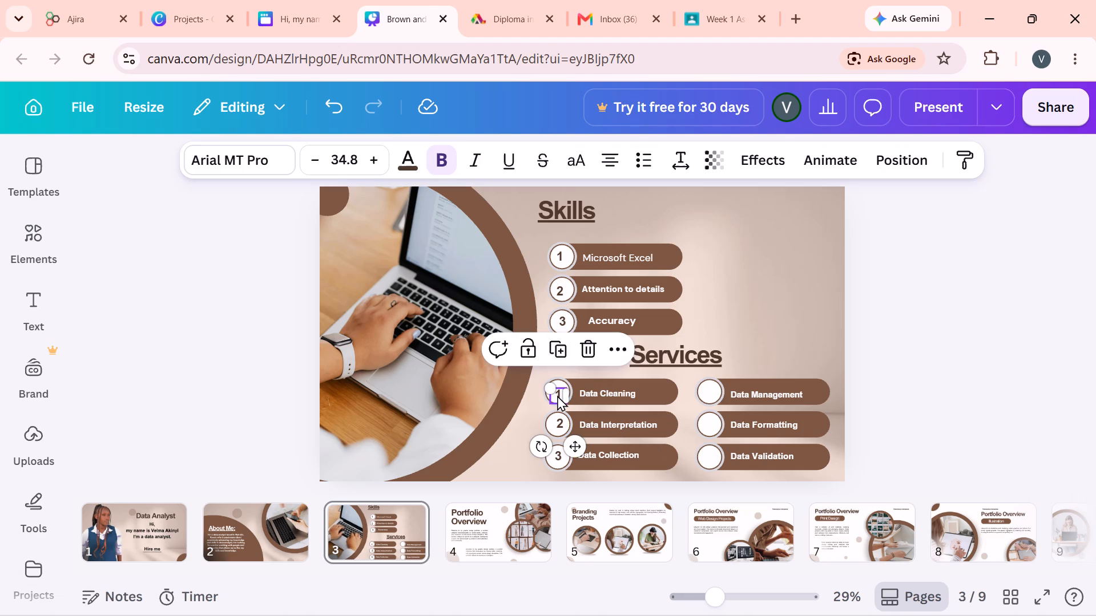
right_click(557, 395)
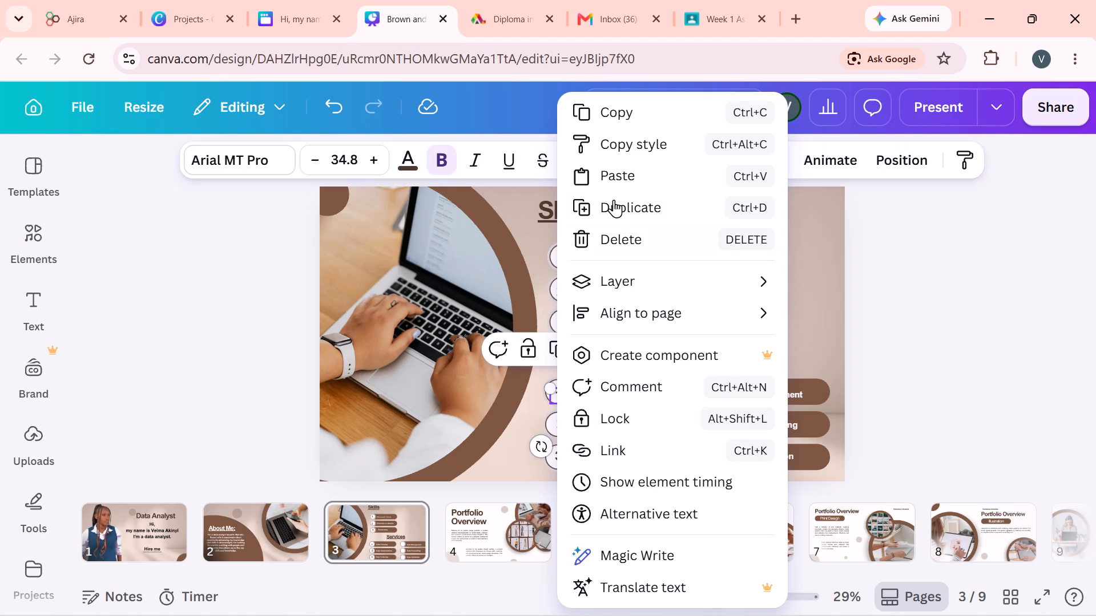
click(614, 200)
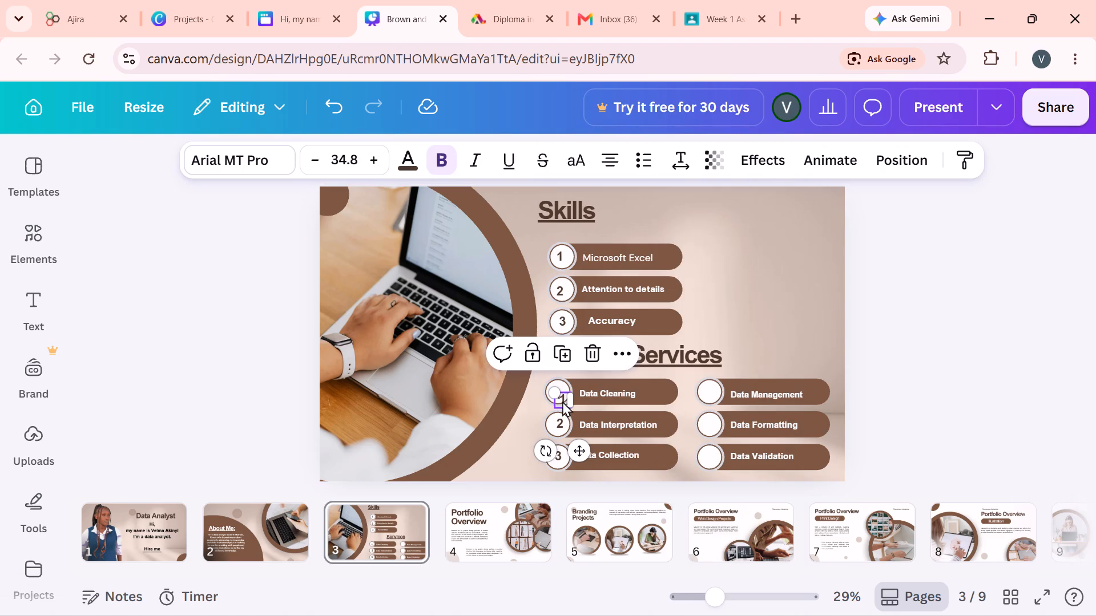
drag(562, 401, 711, 393)
double_click(711, 393)
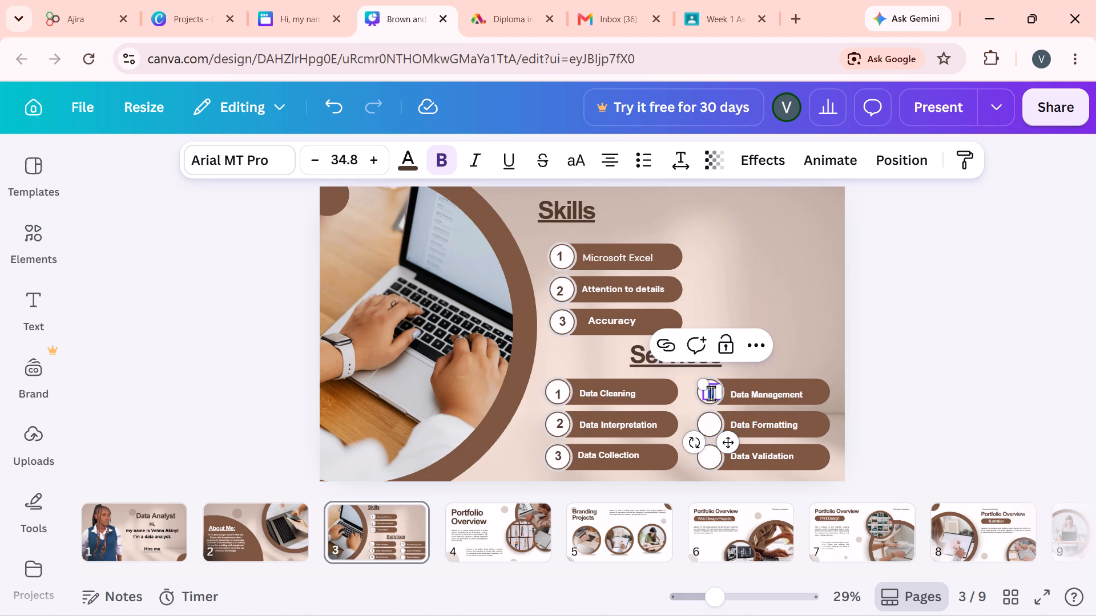
key(4)
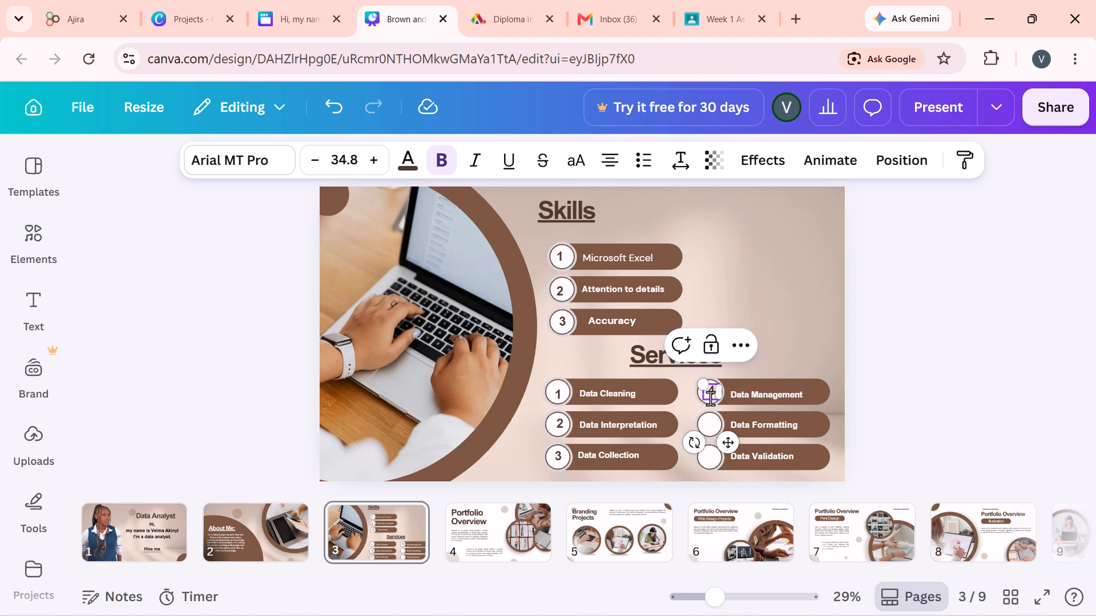
click(803, 333)
drag(715, 394, 710, 396)
click(710, 396)
click(859, 277)
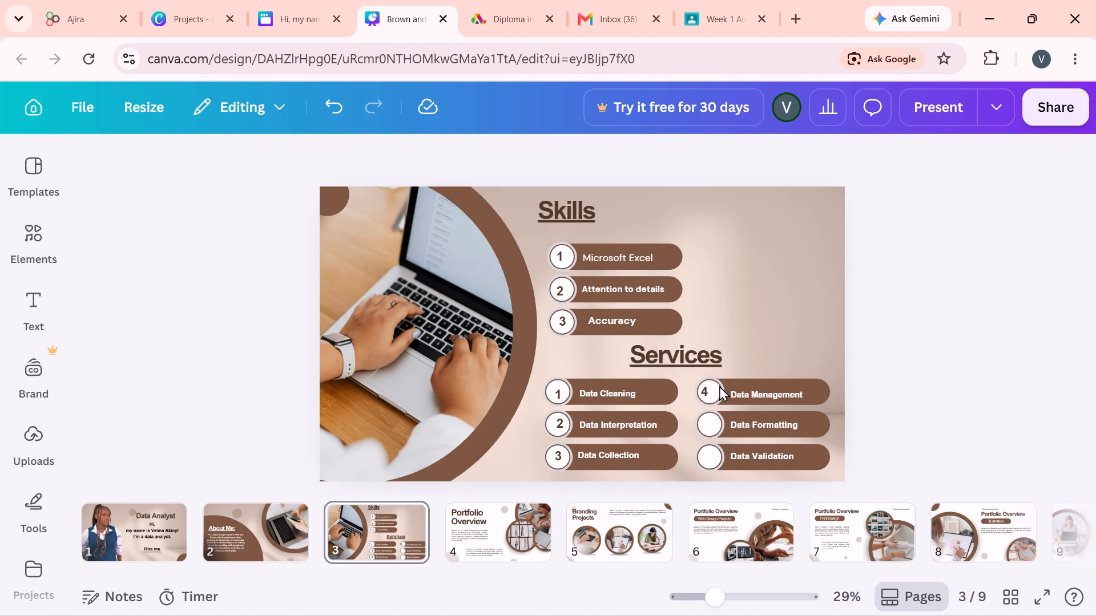
drag(700, 392, 712, 392)
Duplicate the number 4 into the empty white circles of the Data Formatting and Data Validation bars.
right_click(712, 392)
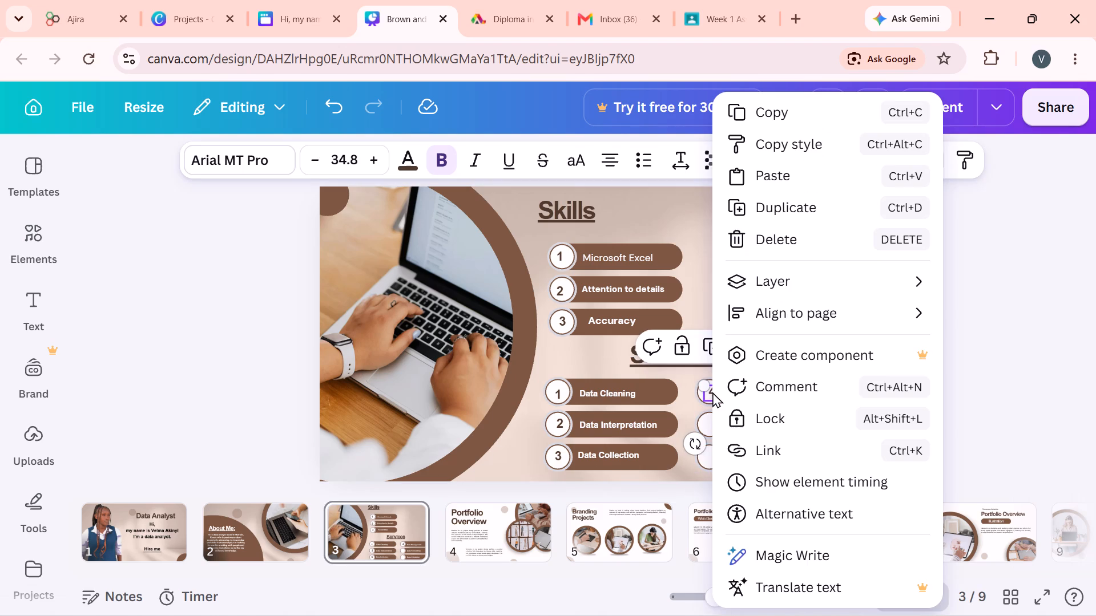
click(780, 214)
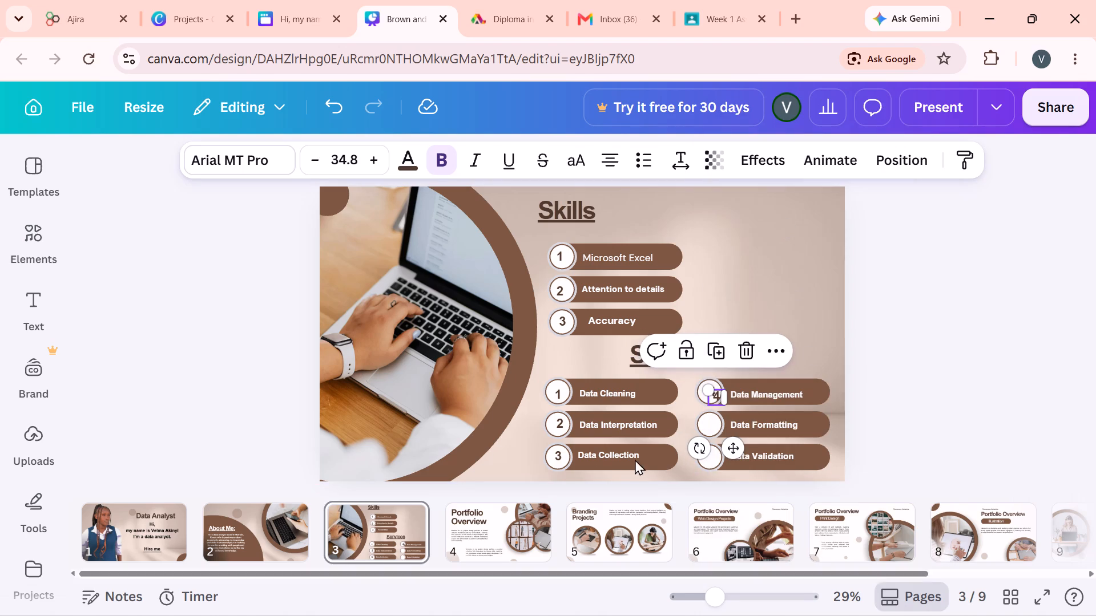
drag(716, 399, 710, 425)
right_click(717, 425)
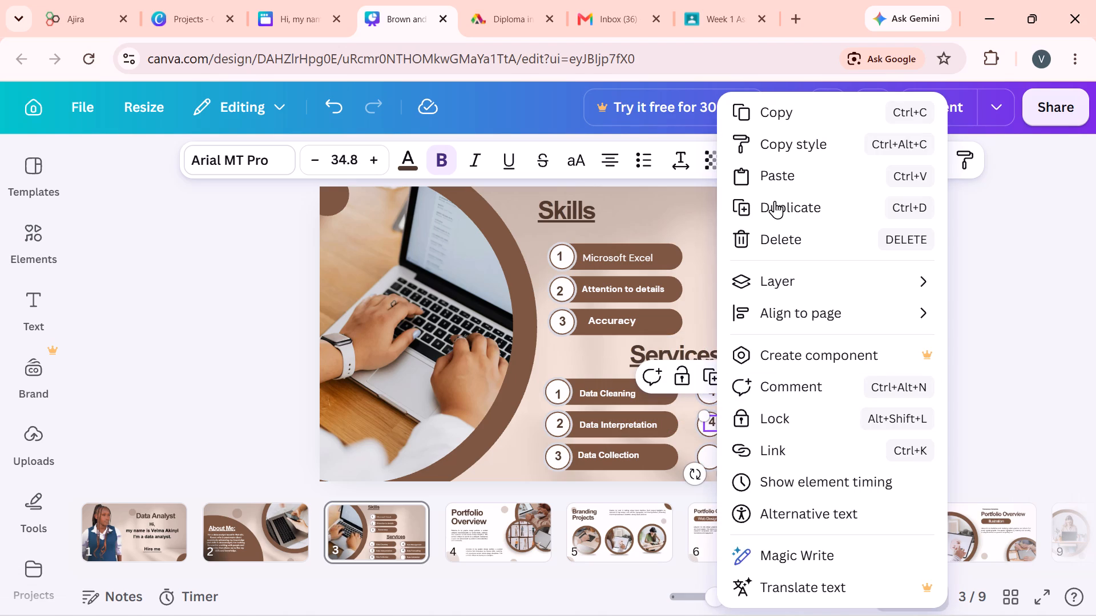
click(780, 194)
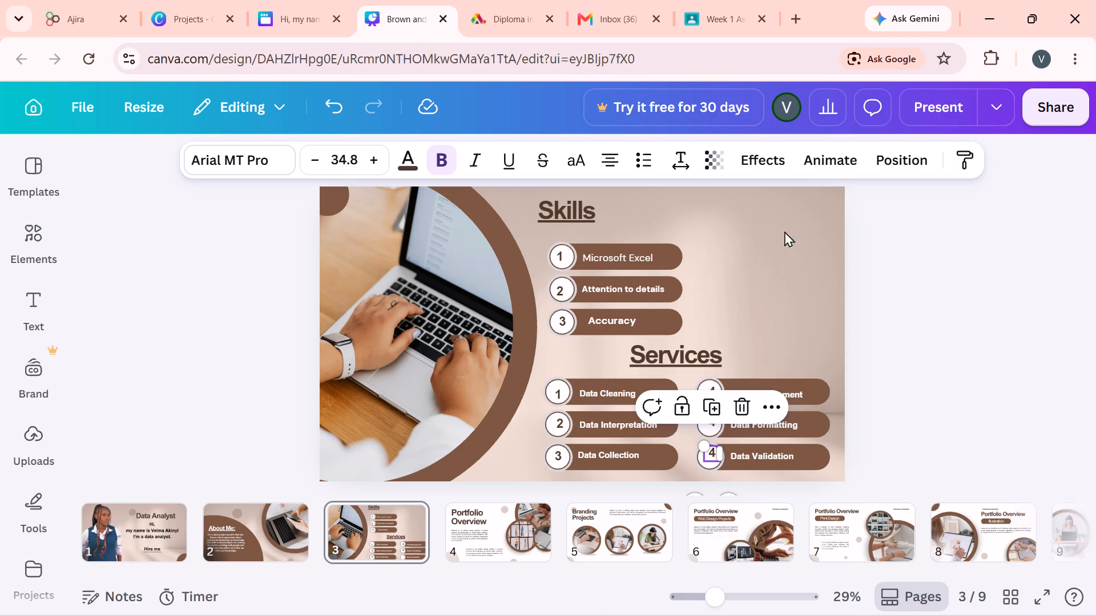
click(916, 359)
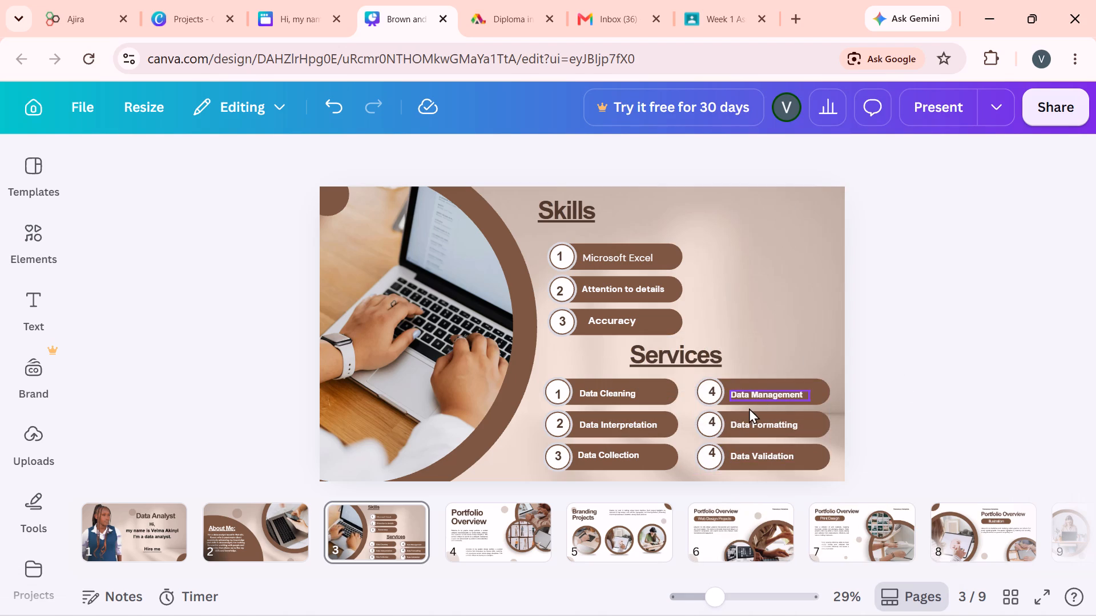
Change the duplicated number 4 to 5 on the Data Formatting bar and to 6 on the Data Validation bar.
click(710, 418)
double_click(710, 418)
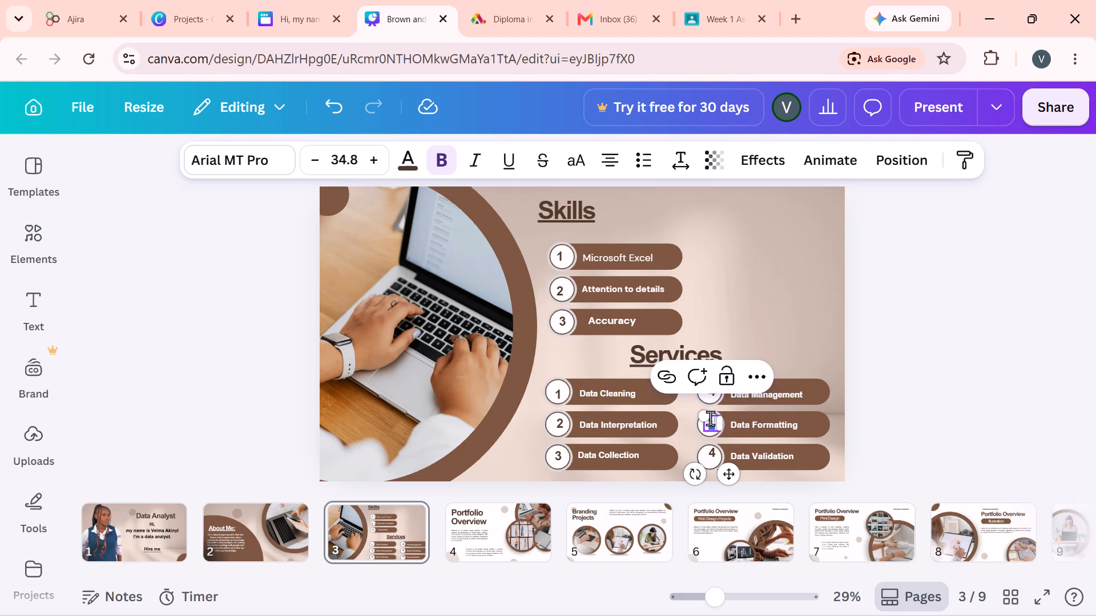
key(5)
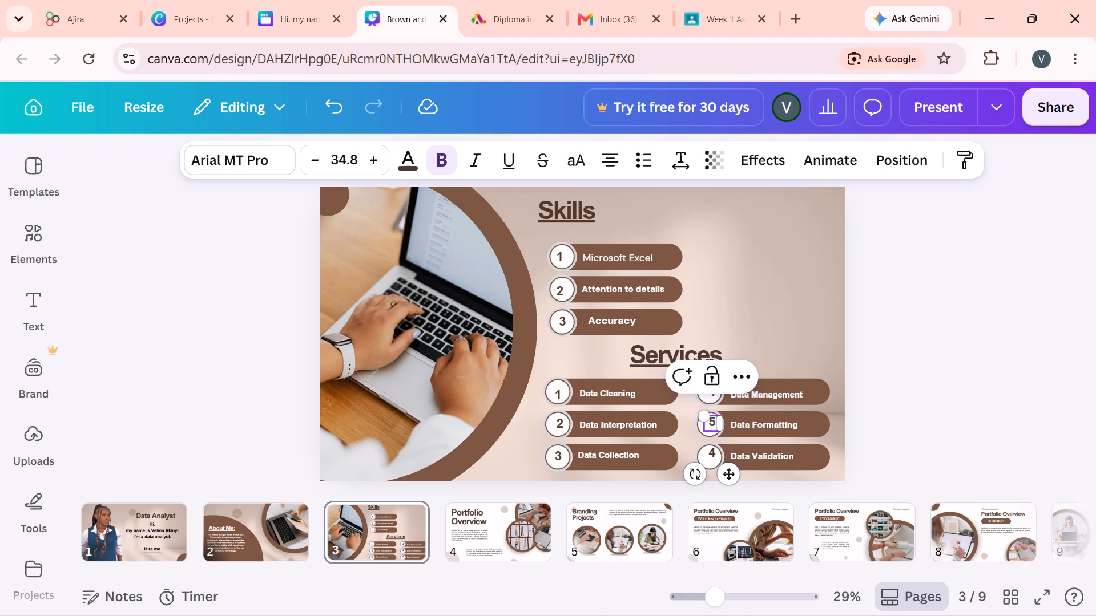
double_click(715, 452)
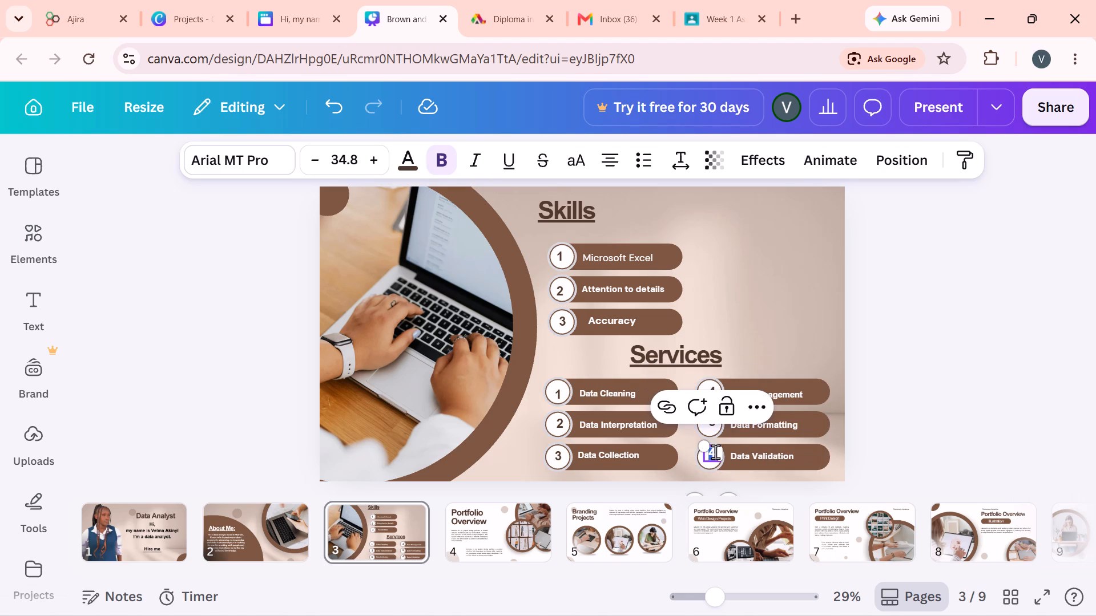
key(6)
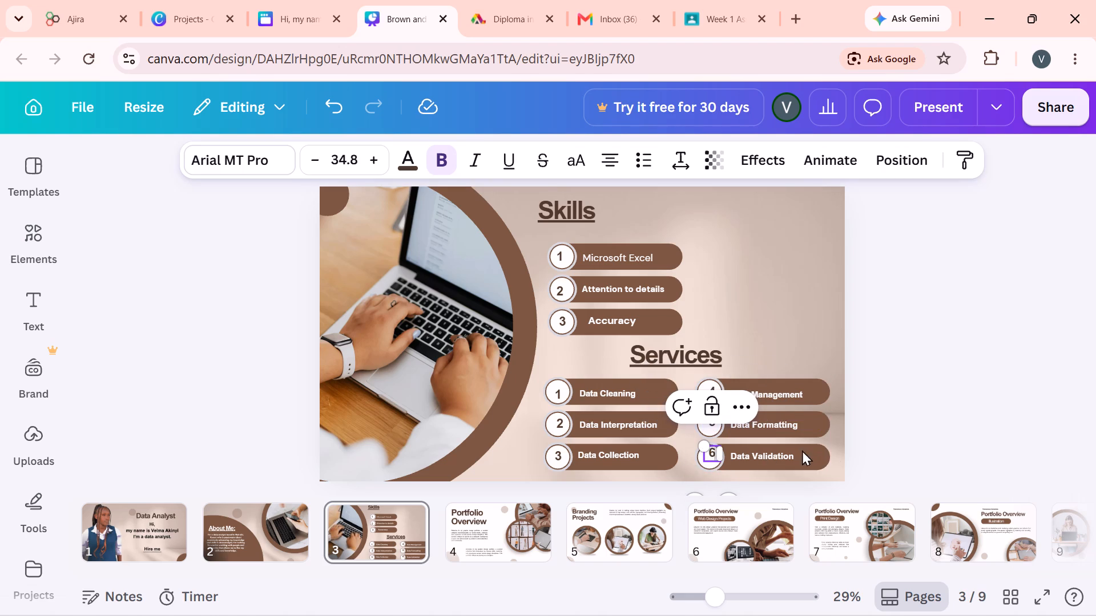
click(945, 422)
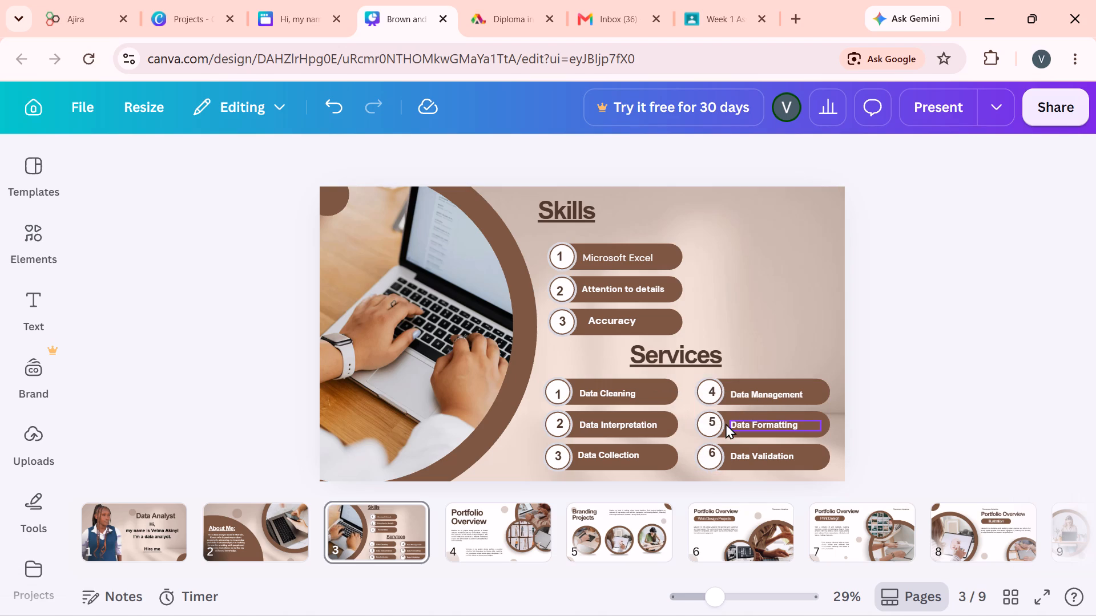
Move the number 6 to the centre of the Data Validation bar's white circle, in line with numbers 4 and 5.
click(712, 422)
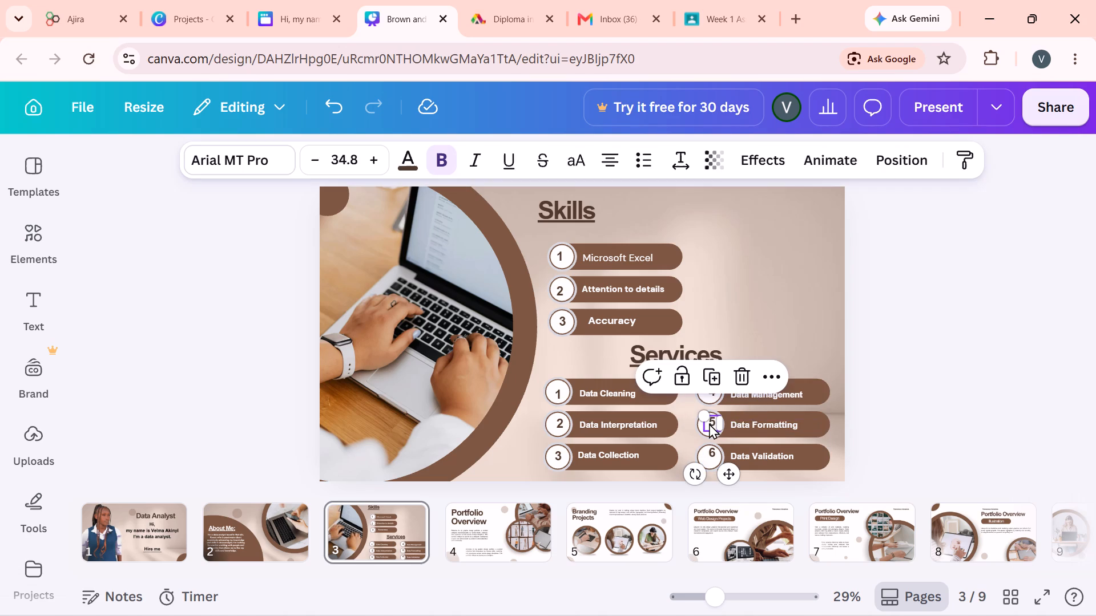
click(928, 368)
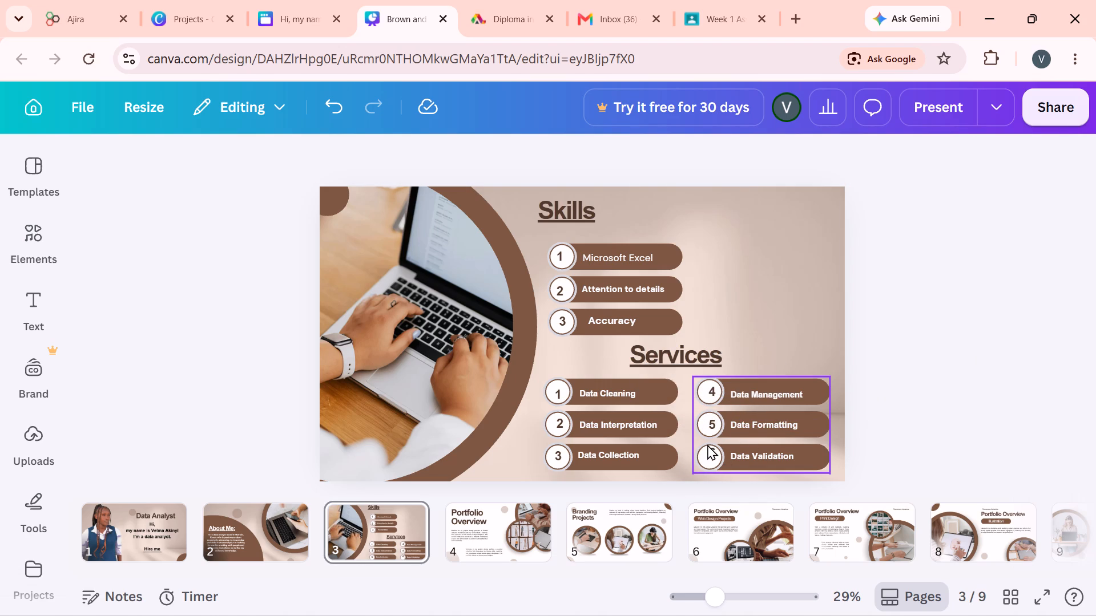
drag(713, 455, 702, 460)
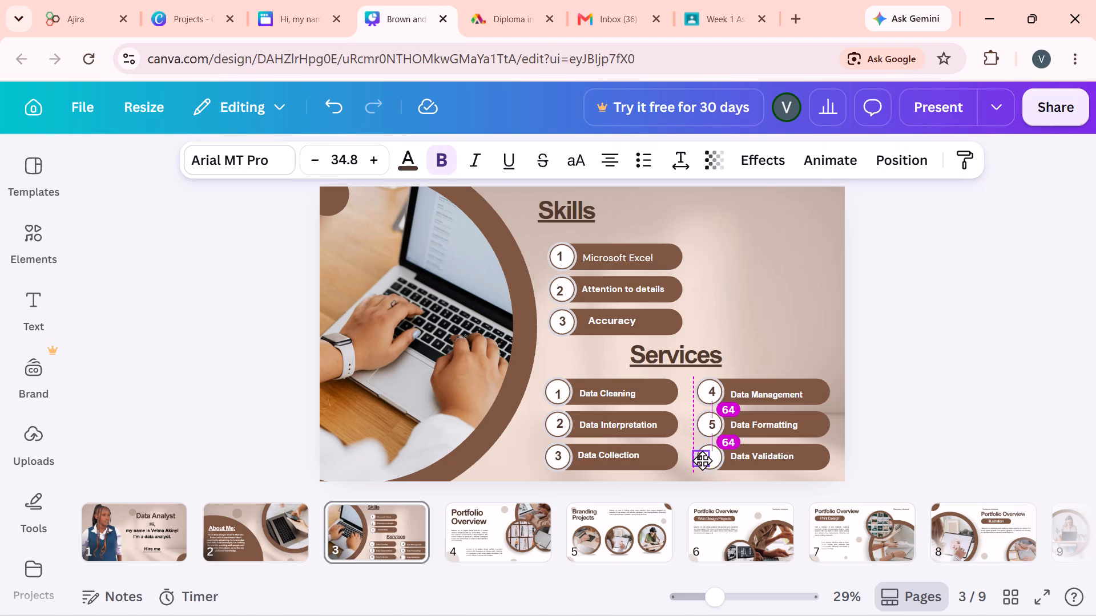
drag(702, 460, 711, 460)
click(973, 351)
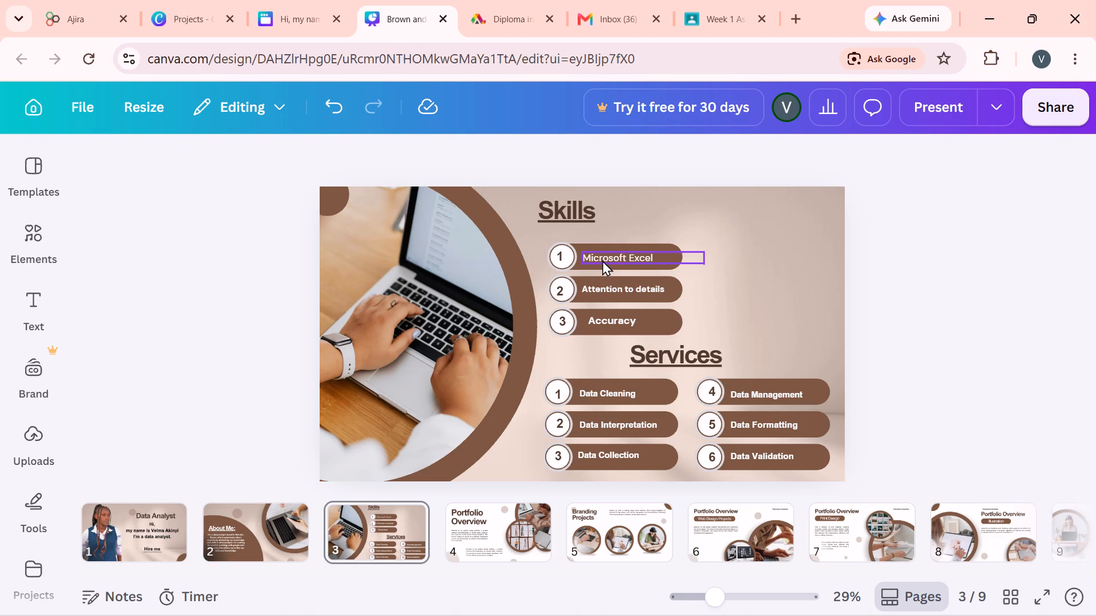
Delete page 4, the Portfolio Overview page with the graphic design welcome text.
scroll(755, 266, up, 1)
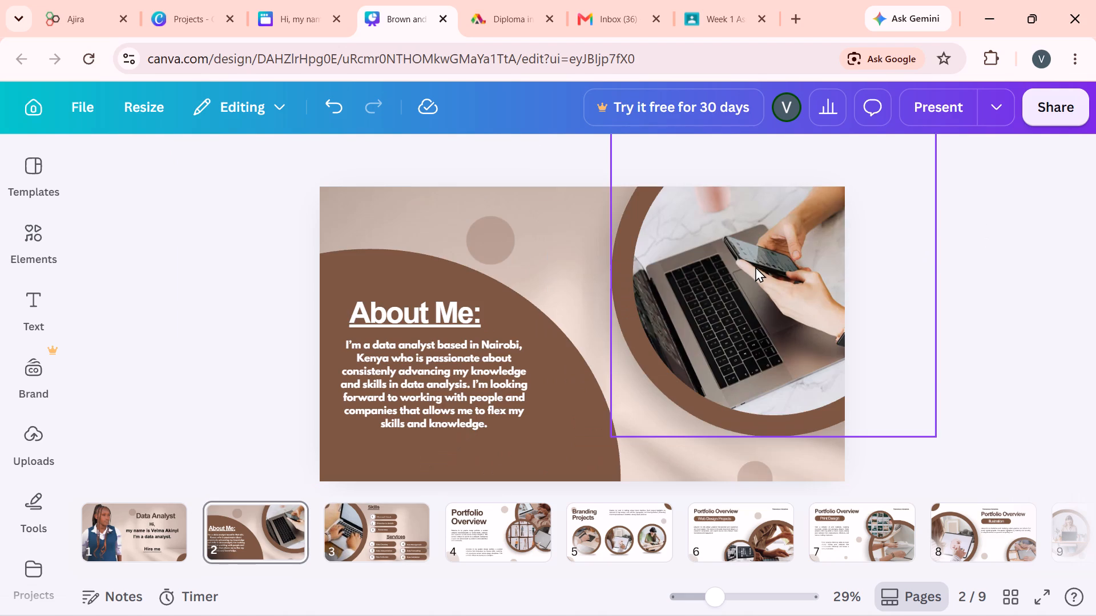
scroll(760, 271, down, 2)
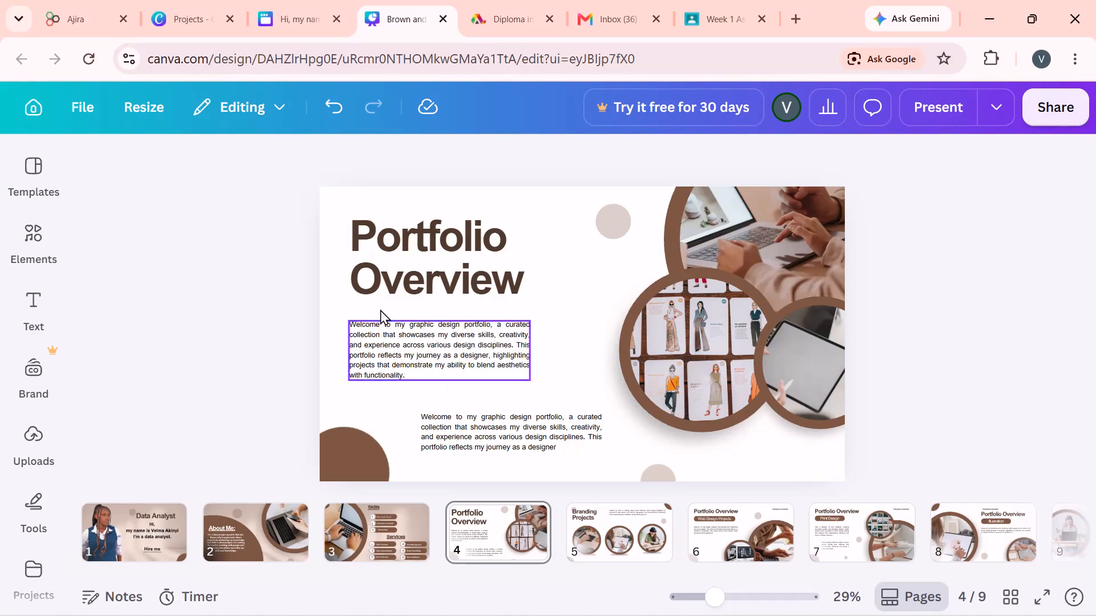
click(461, 192)
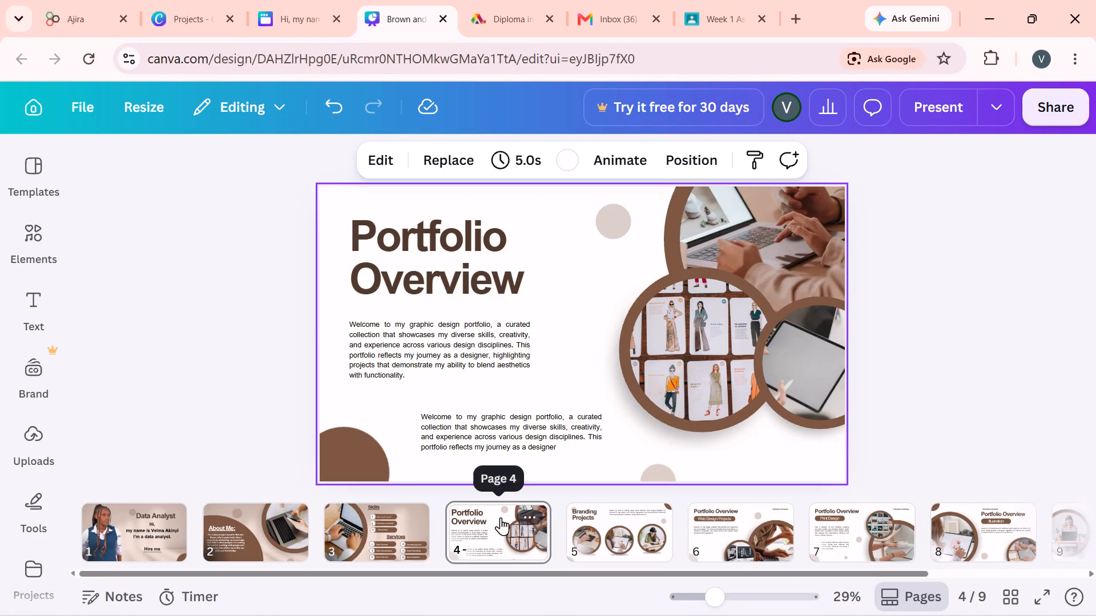
click(525, 521)
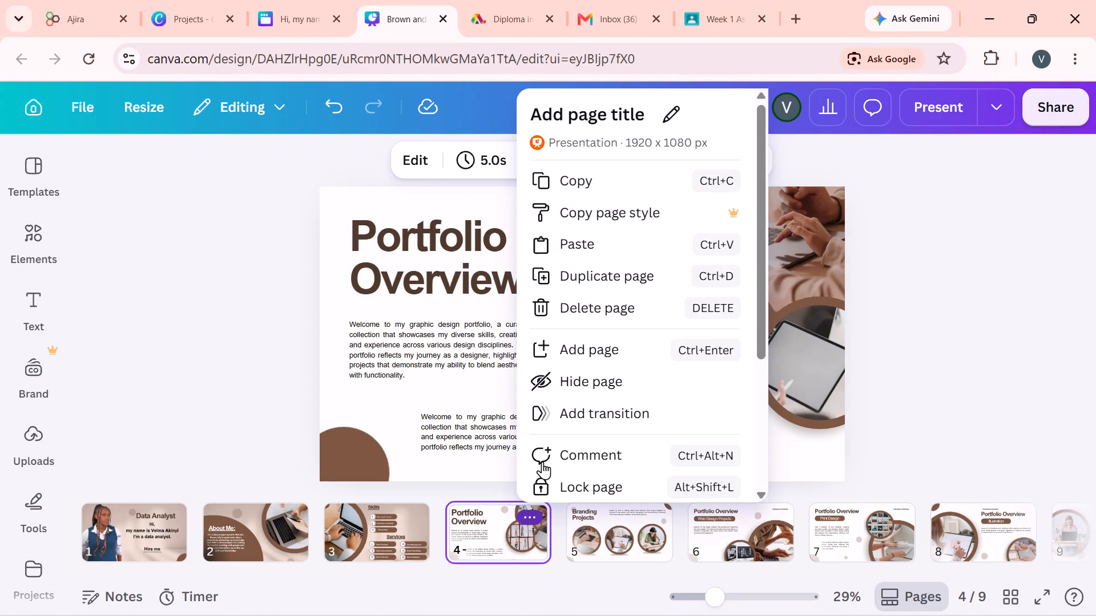
click(585, 305)
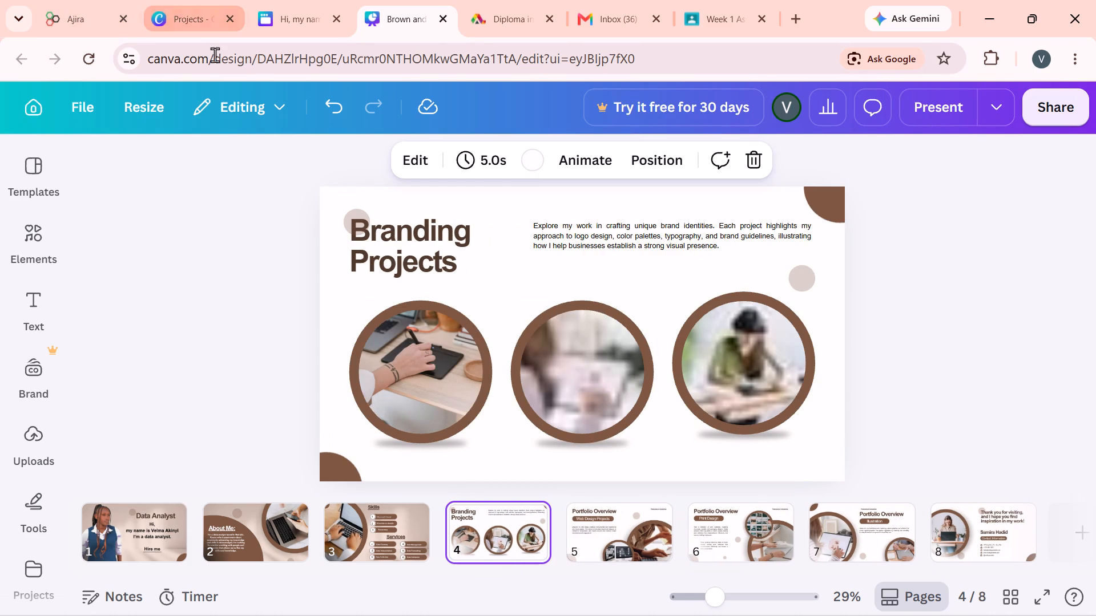
Switch to the earlier one-page portfolio design and examine its Project Case Study section below the skills and services.
click(278, 9)
scroll(554, 416, down, 2)
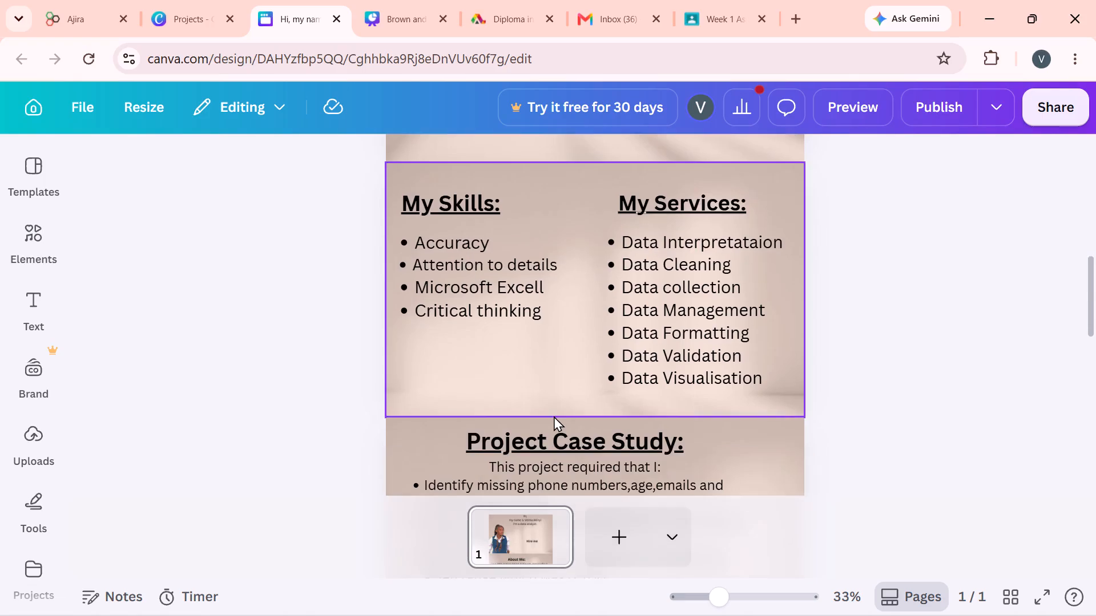
scroll(554, 416, down, 1)
scroll(554, 416, up, 1)
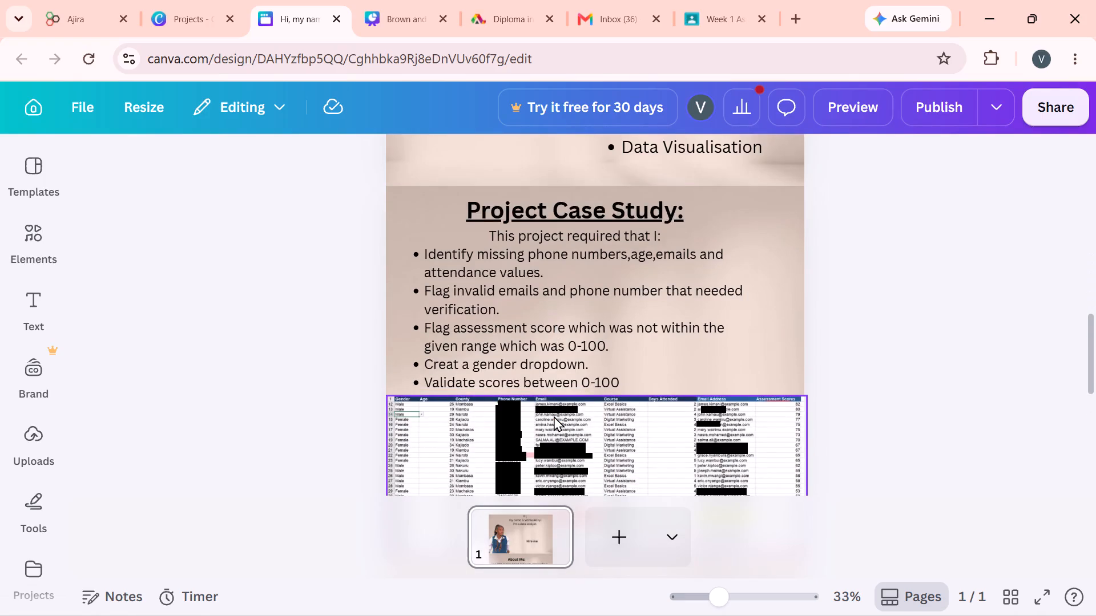
scroll(670, 497, down, 2)
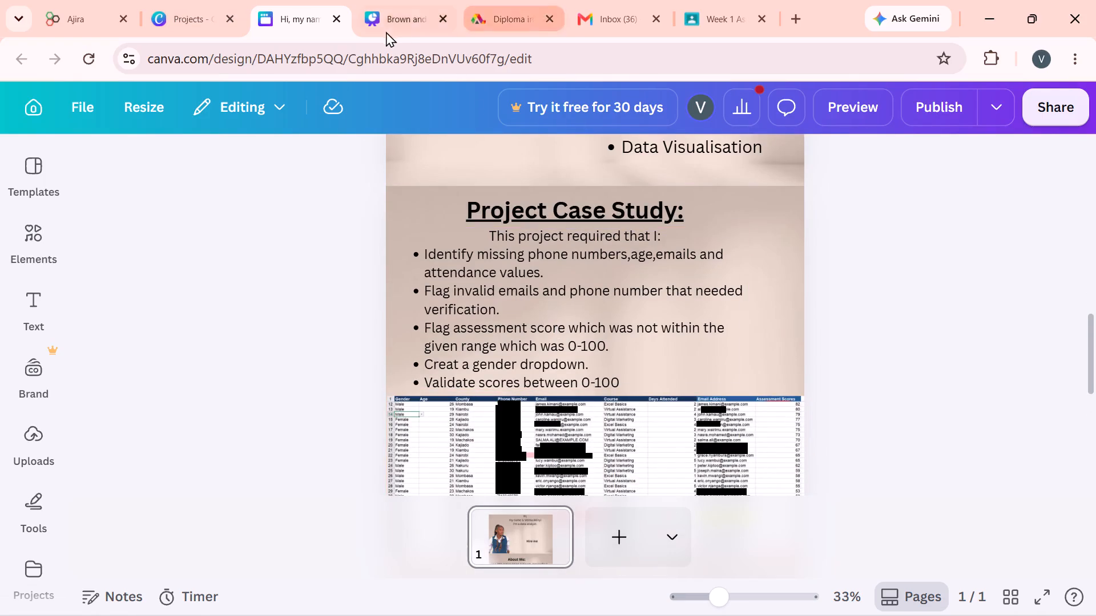
Return to the brown and cream presentation and delete the Branding Projects page.
click(397, 10)
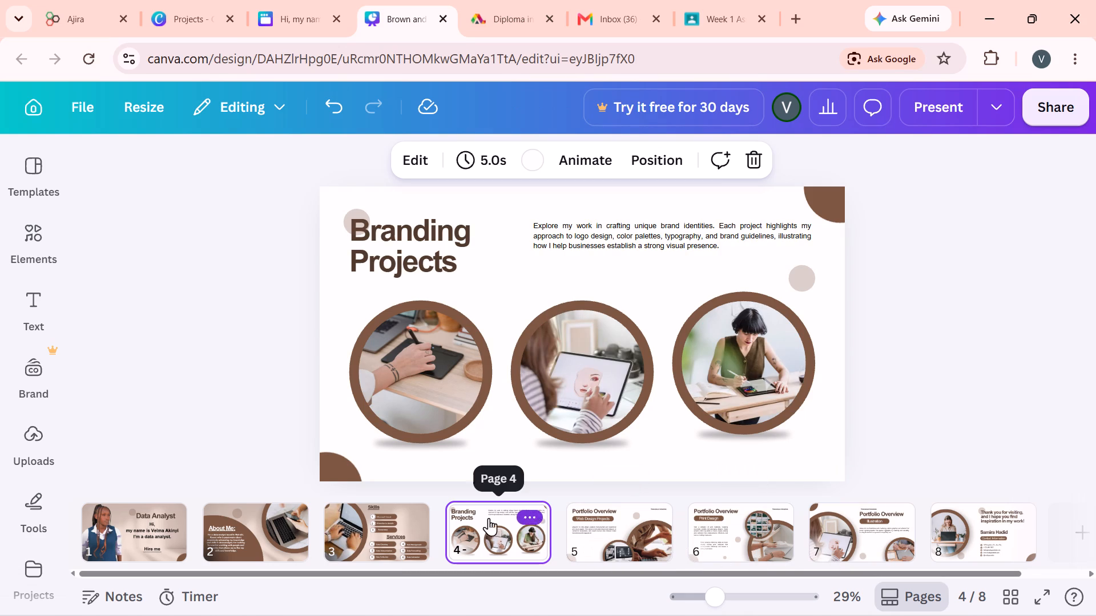
click(535, 516)
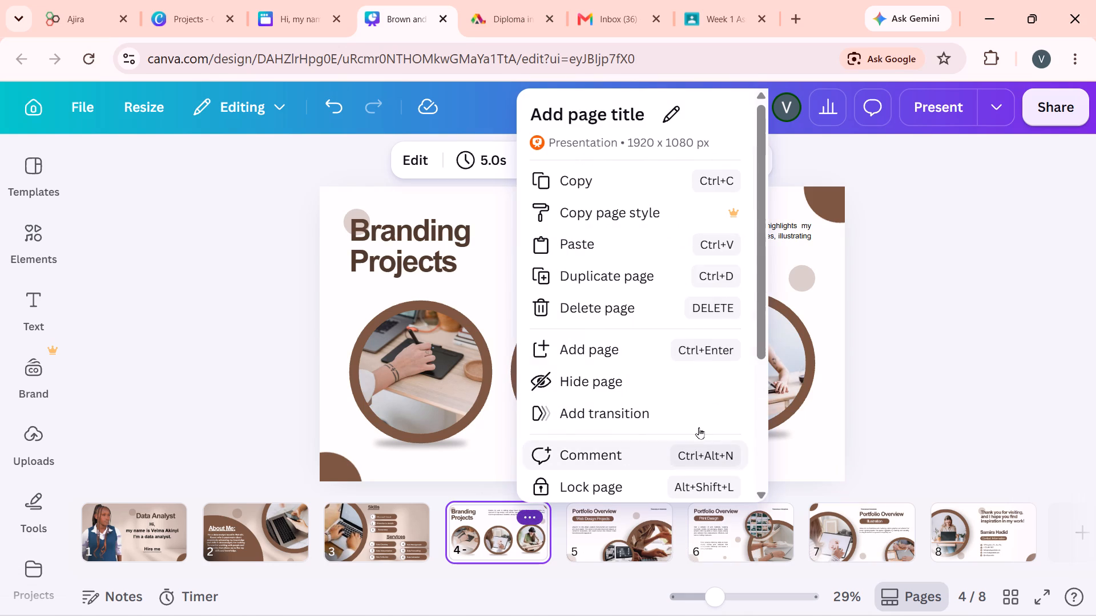
click(683, 315)
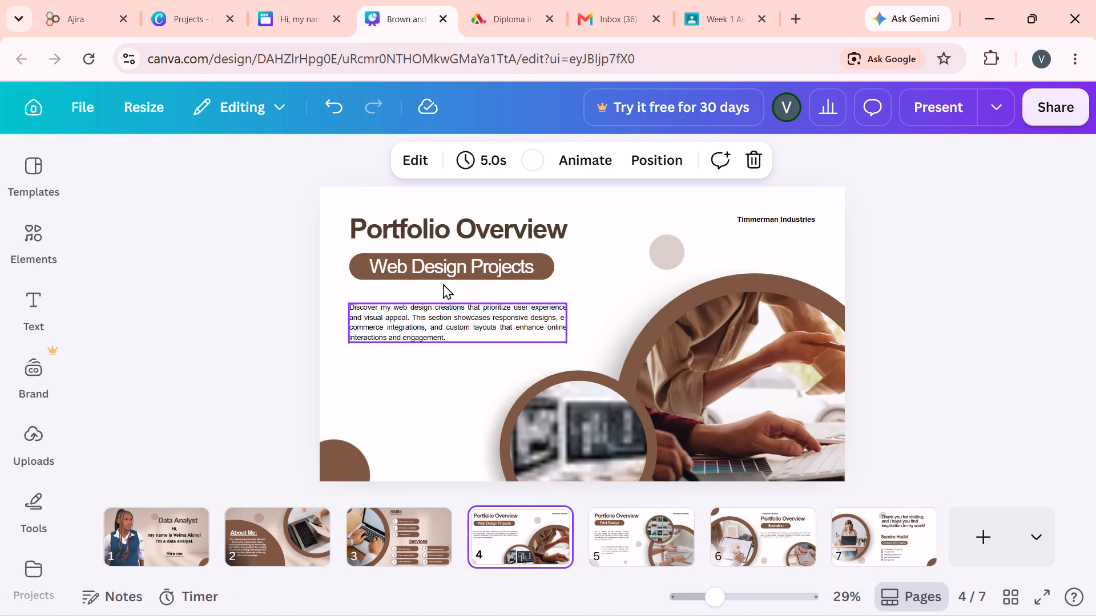
Look through the remaining template pages, from Web Design Projects to the closing contact page, to judge which suit the portfolio.
scroll(433, 375, down, 2)
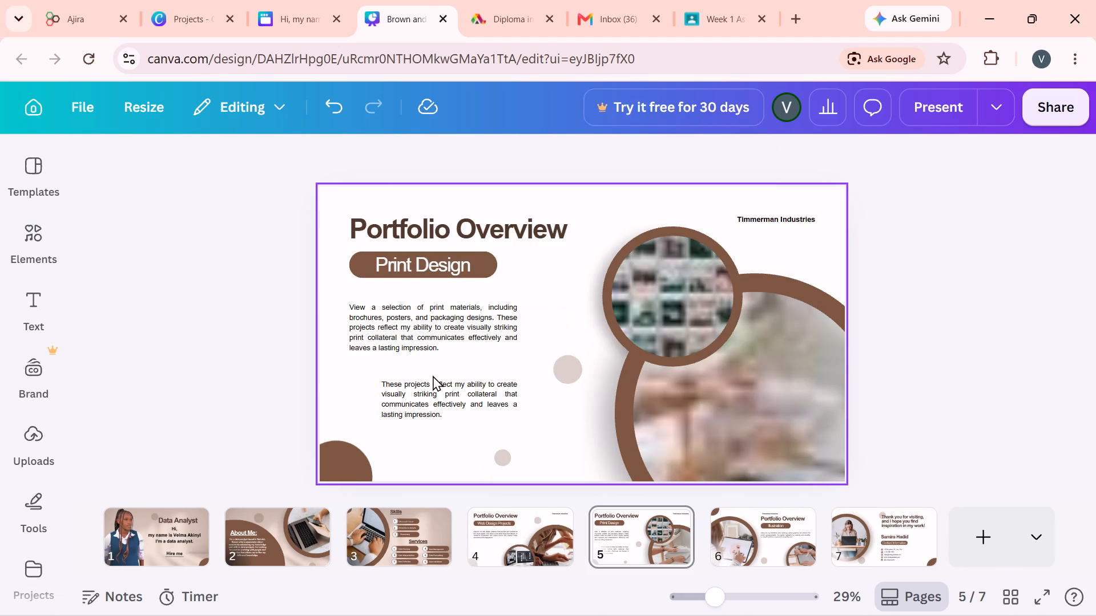
scroll(441, 379, down, 3)
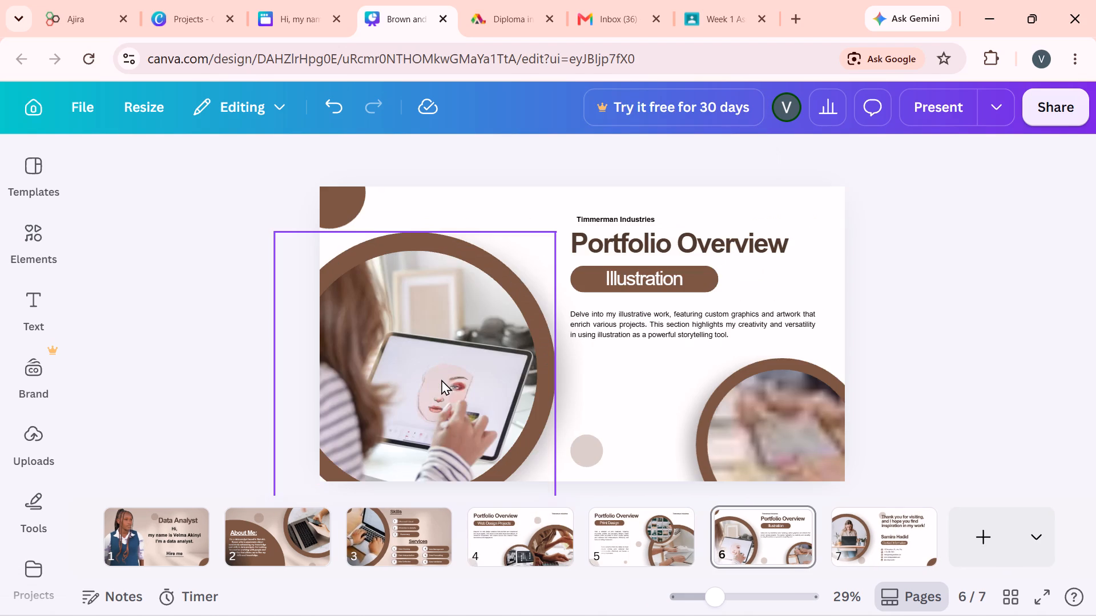
scroll(441, 379, down, 3)
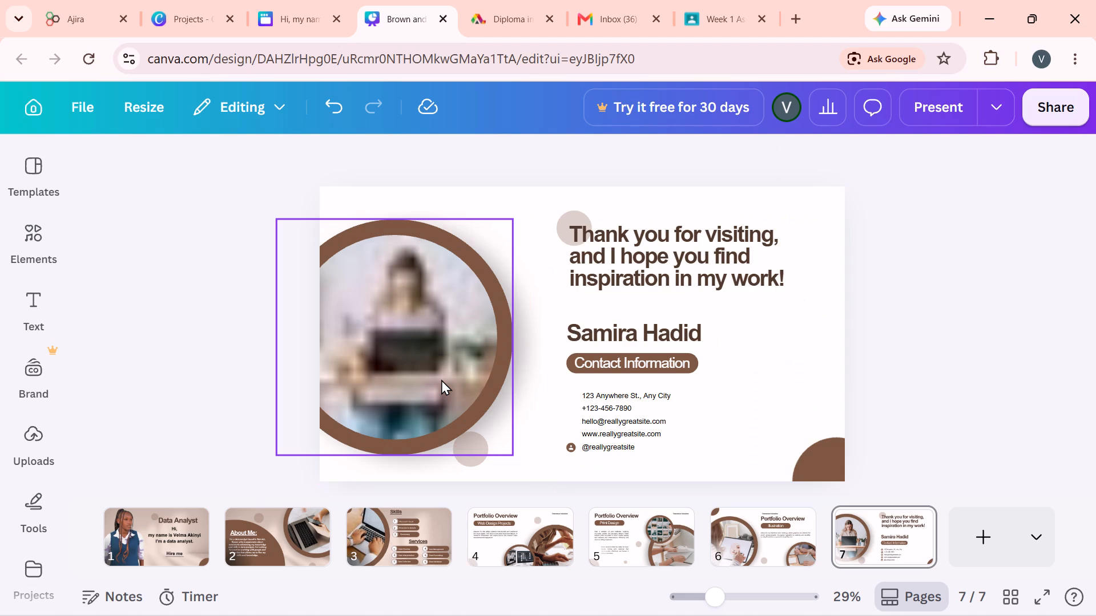
scroll(441, 379, up, 4)
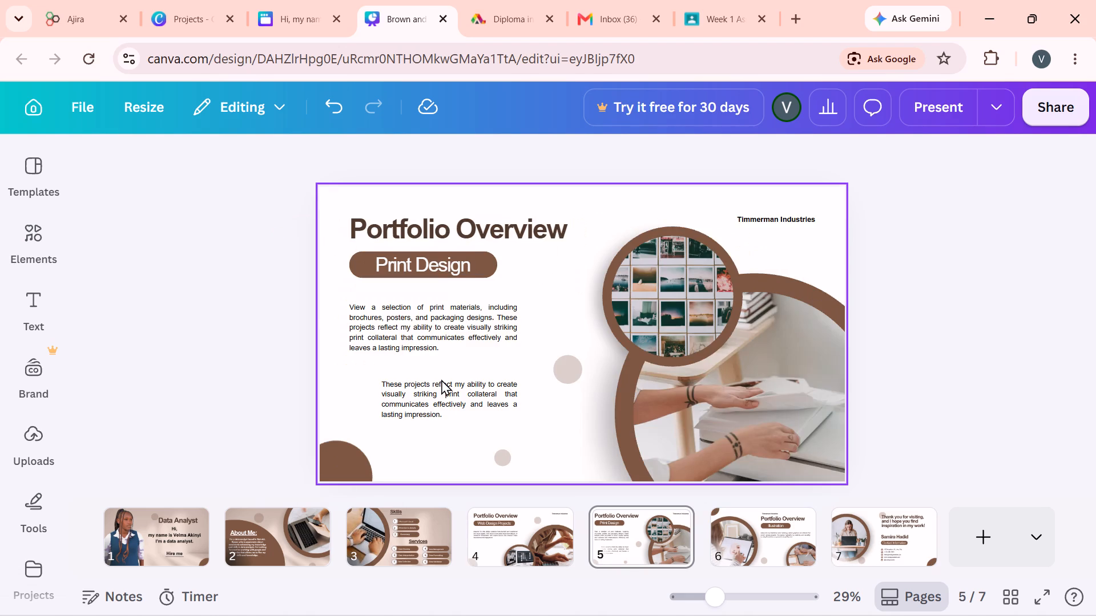
scroll(441, 379, up, 3)
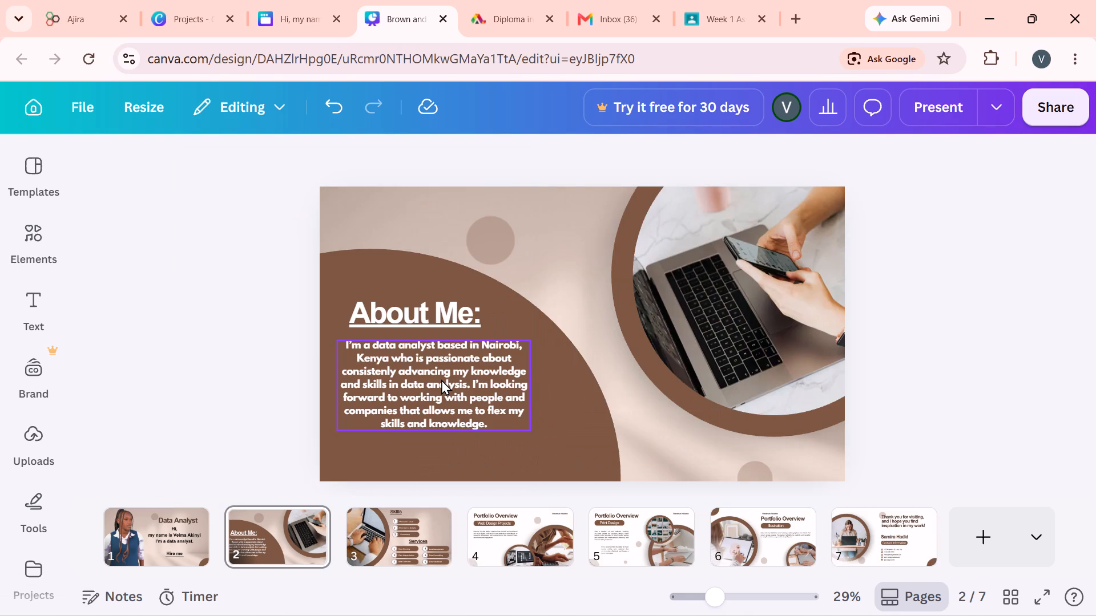
scroll(441, 379, down, 2)
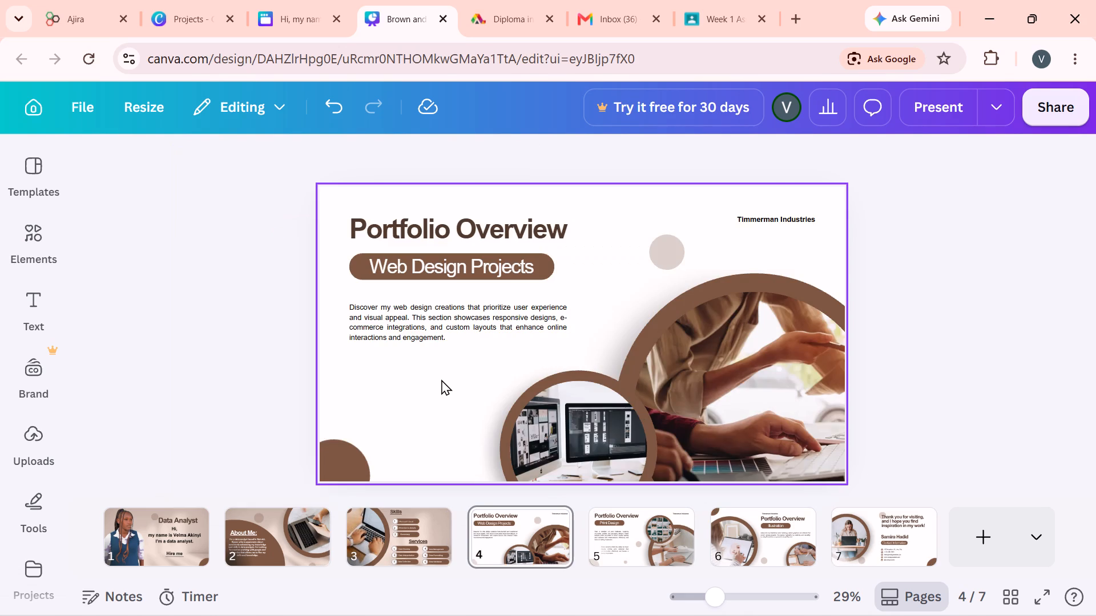
scroll(441, 381, up, 1)
scroll(441, 381, down, 1)
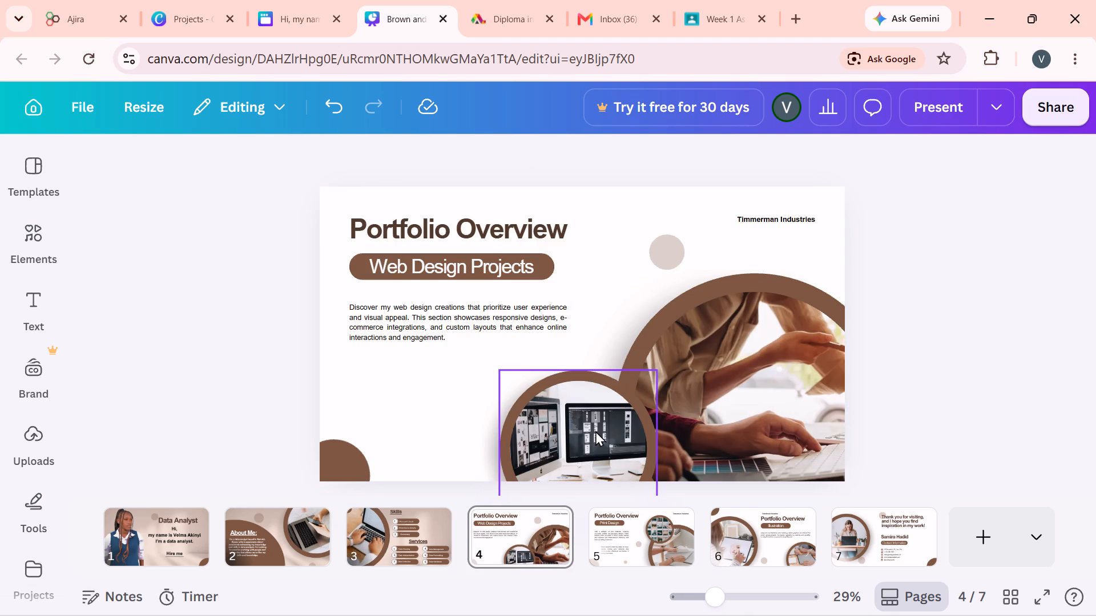
scroll(595, 431, down, 1)
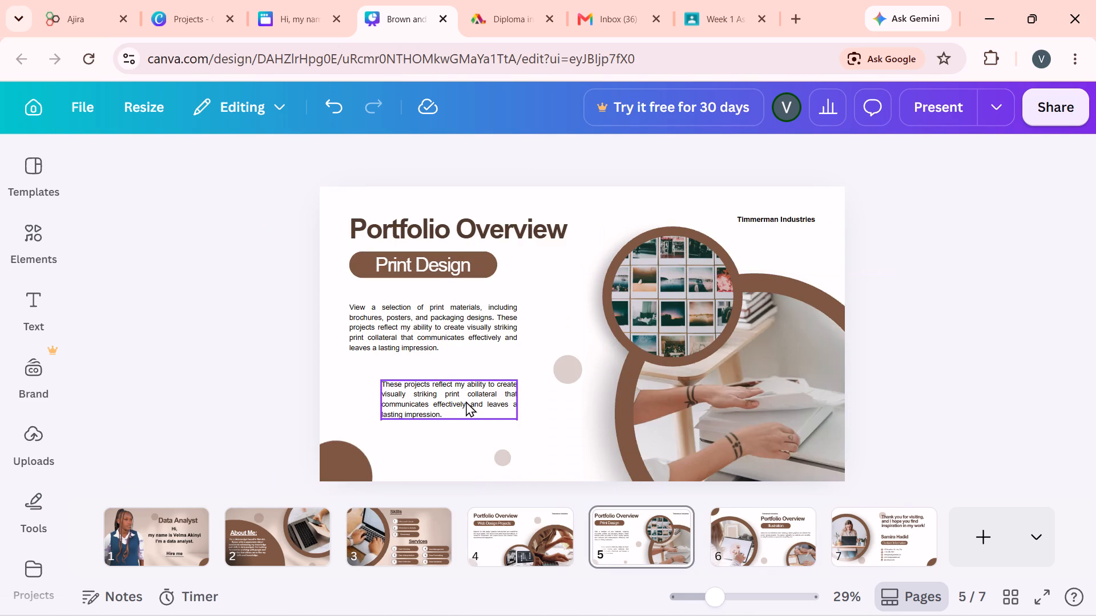
scroll(415, 391, down, 1)
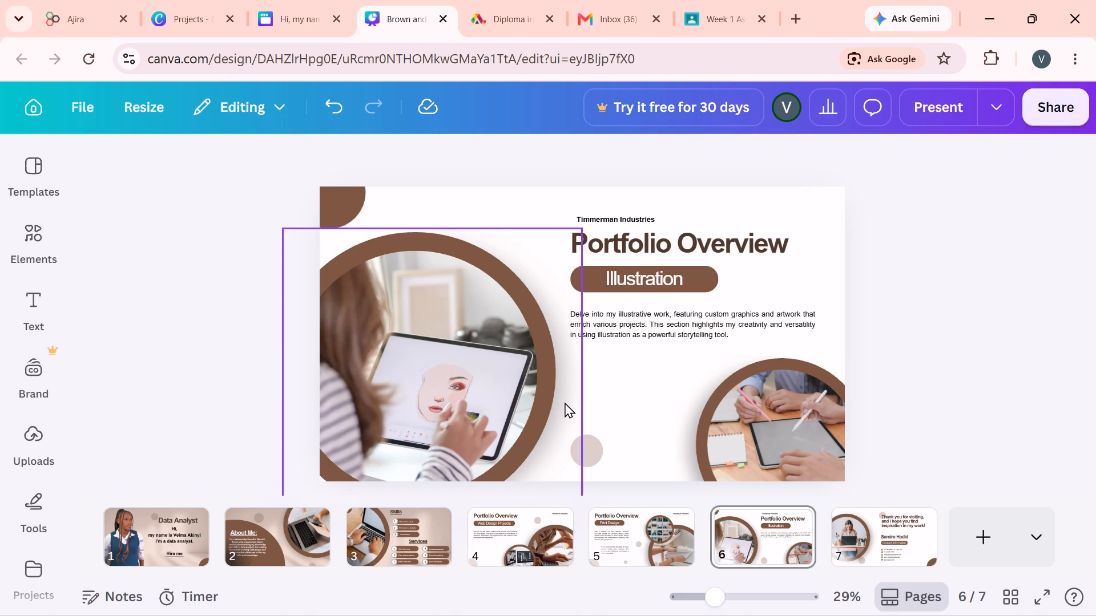
scroll(565, 402, down, 1)
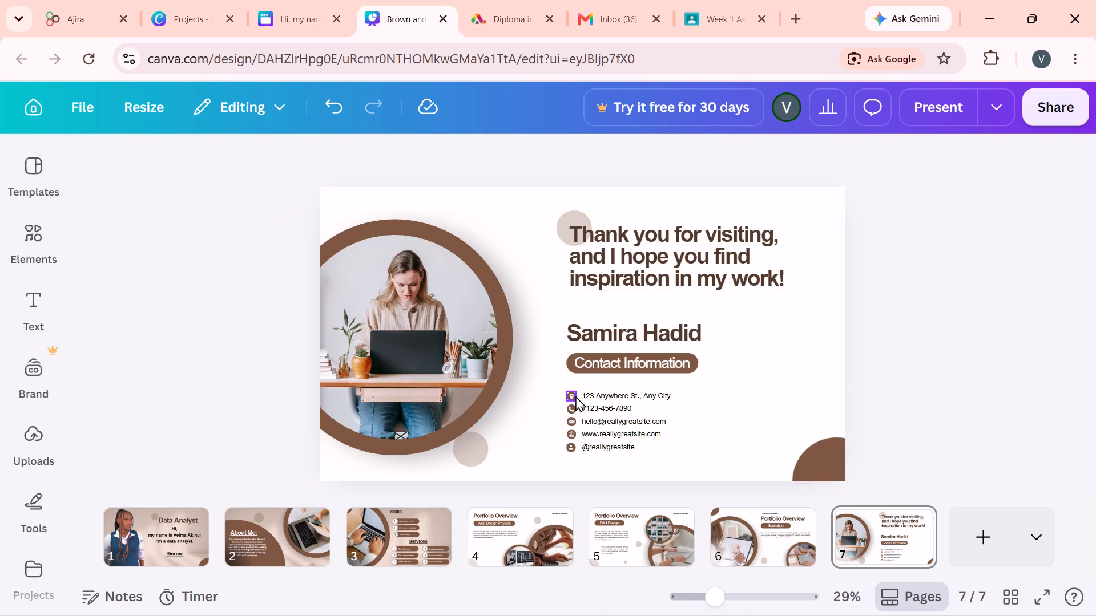
scroll(575, 396, up, 2)
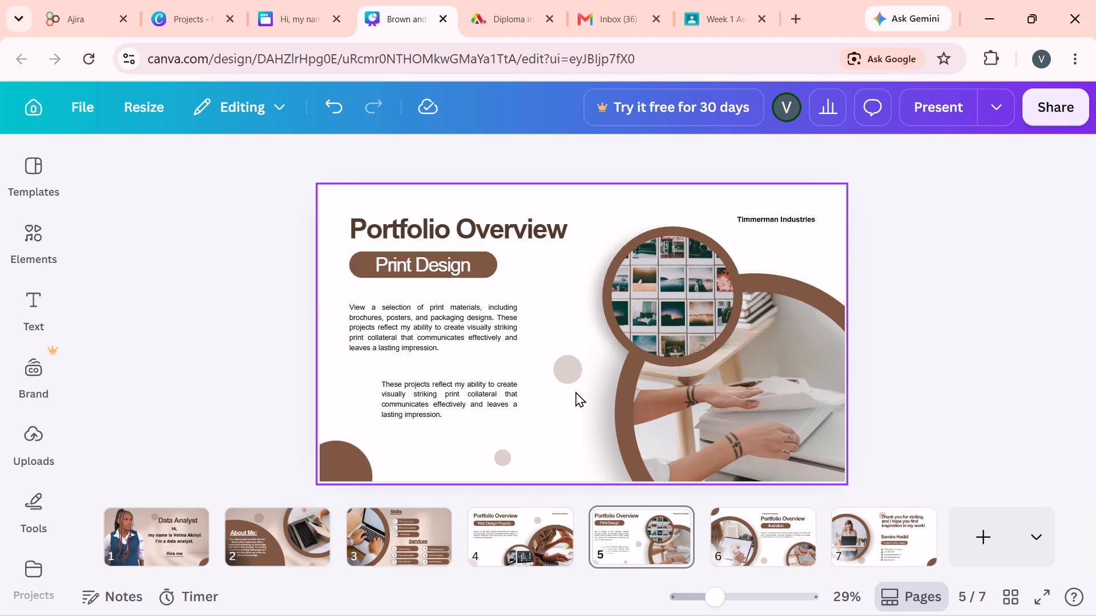
scroll(575, 391, up, 1)
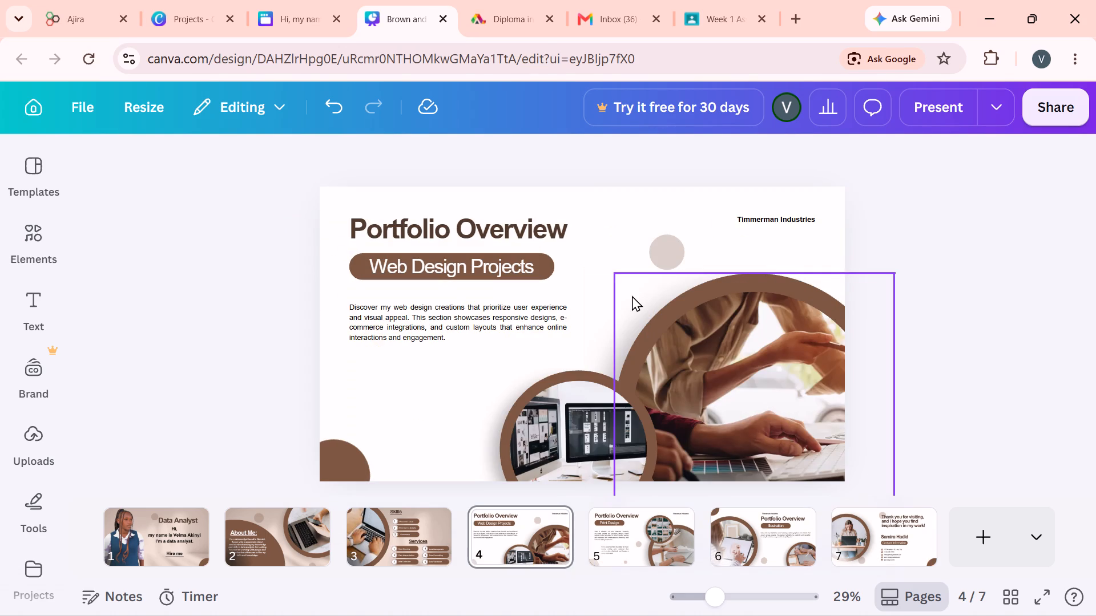
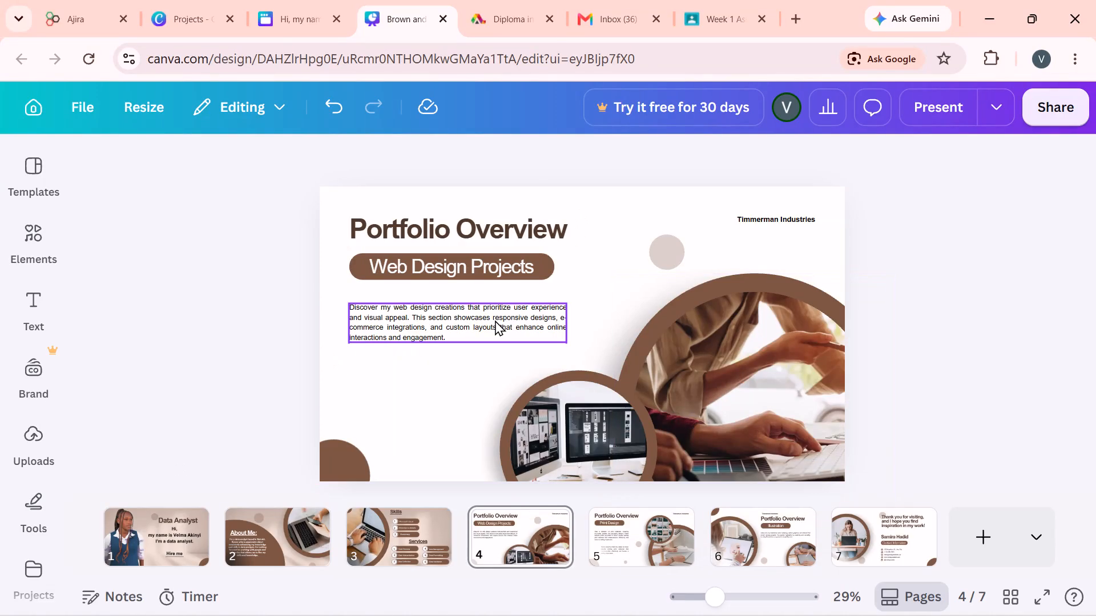
Undo the deletions of the Branding Projects page and the Portfolio Overview page with the graphic design welcome text.
scroll(495, 320, up, 1)
scroll(495, 320, down, 2)
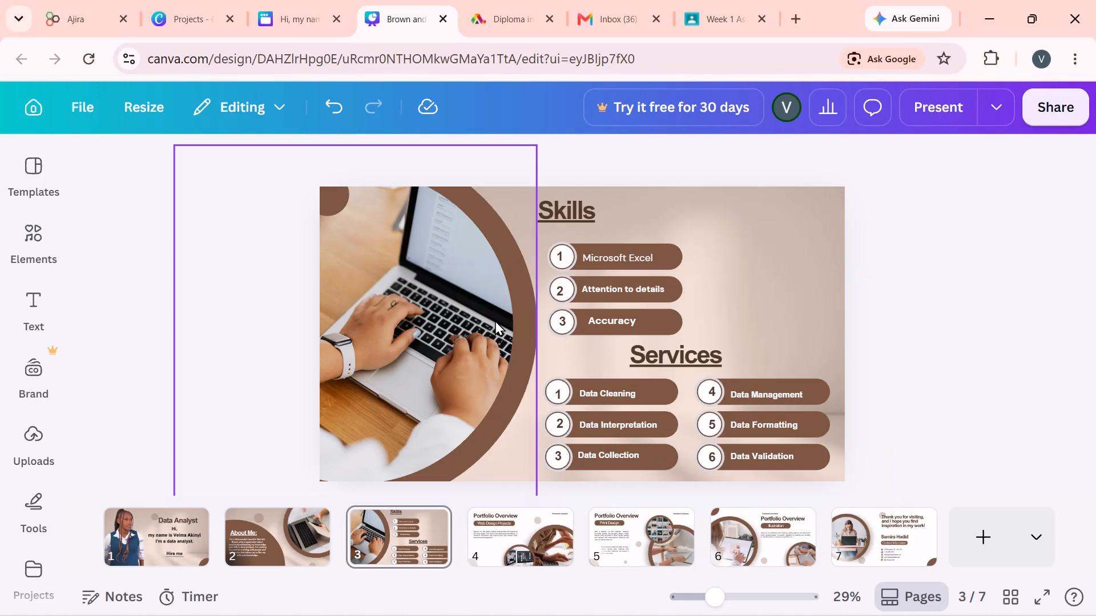
scroll(495, 320, down, 1)
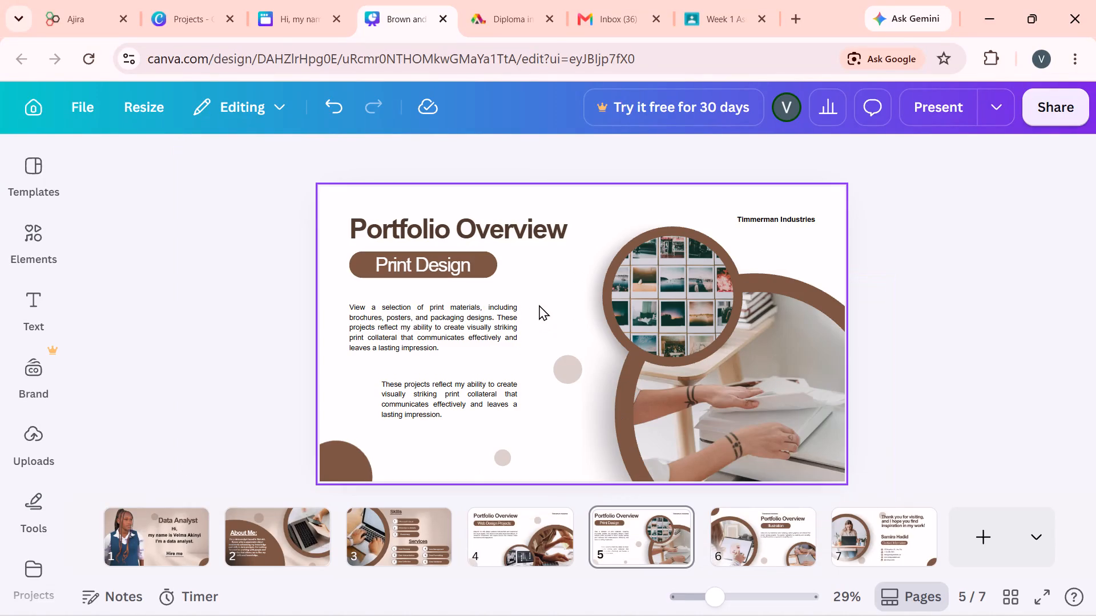
key(ctrl+z)
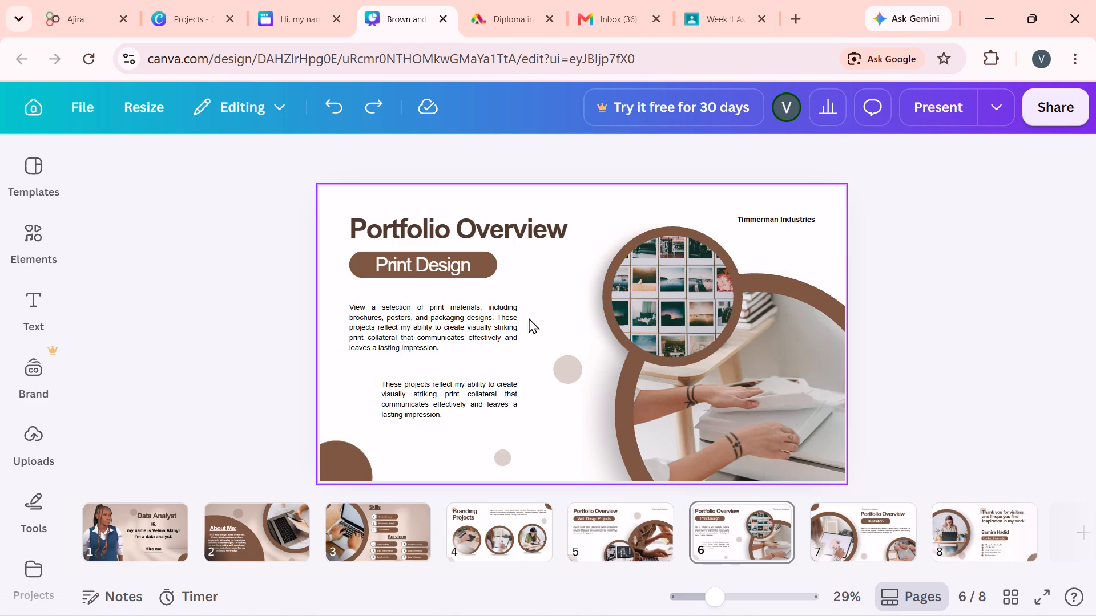
click(476, 518)
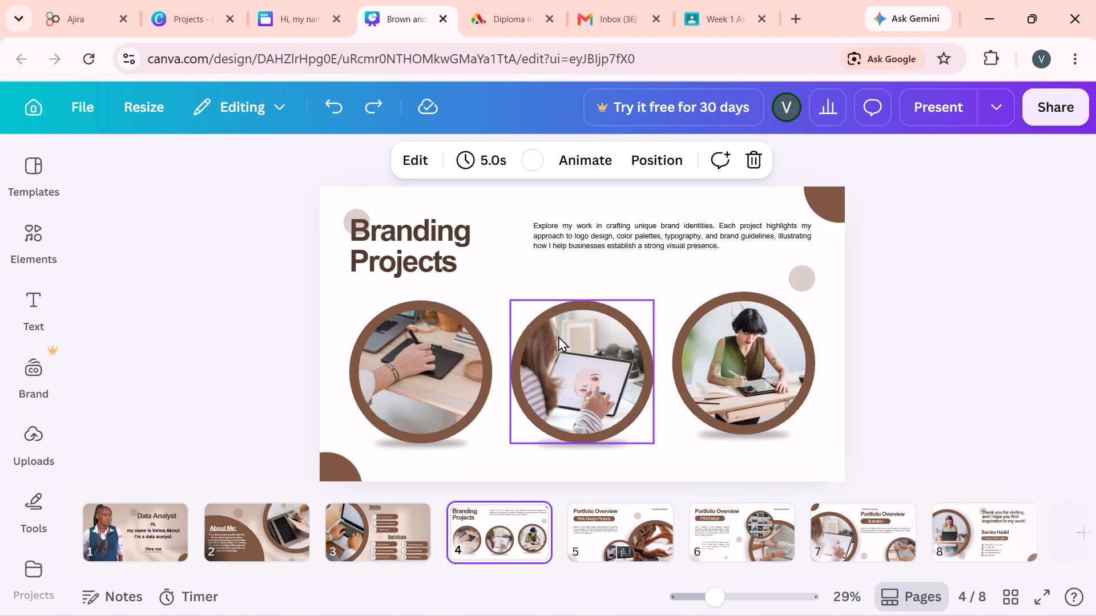
click(1039, 364)
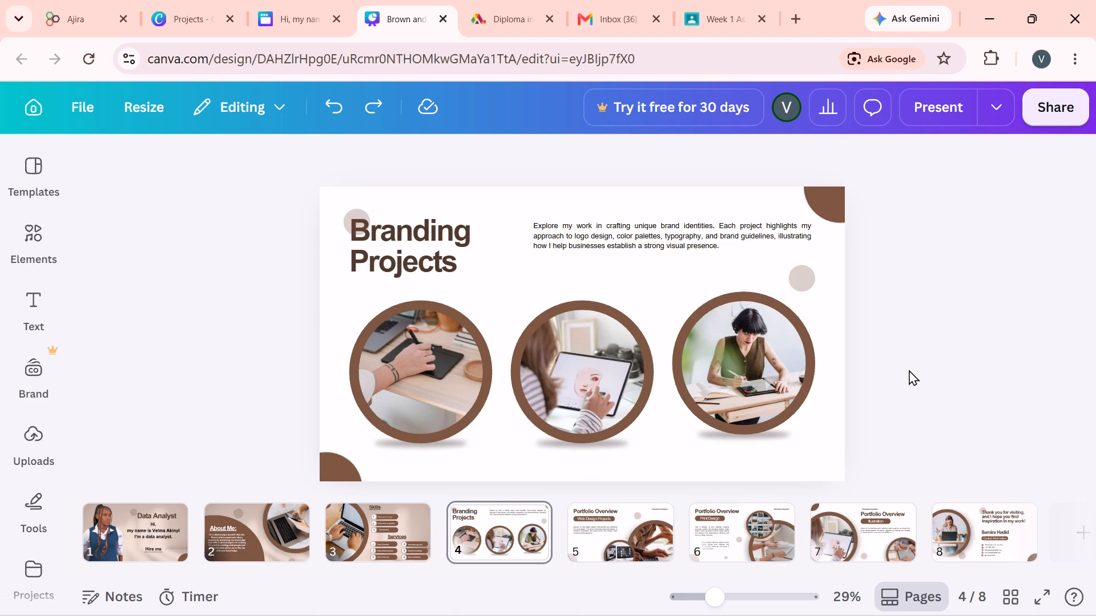
key(ctrl+z)
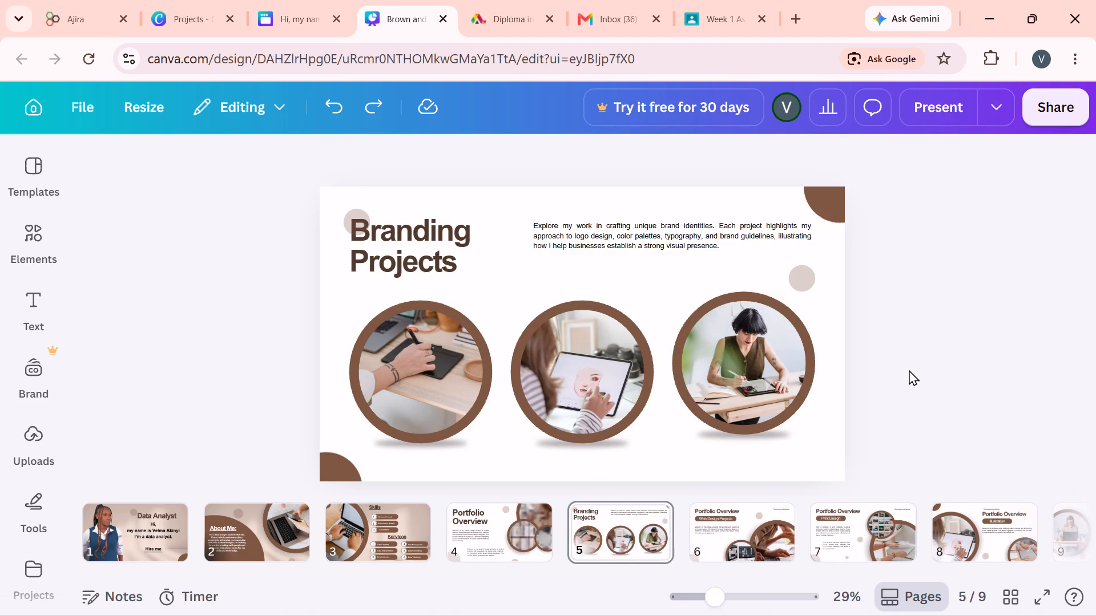
Start replacing the laptop photo in the upper circle of the page 4 Portfolio Overview with another image.
click(472, 512)
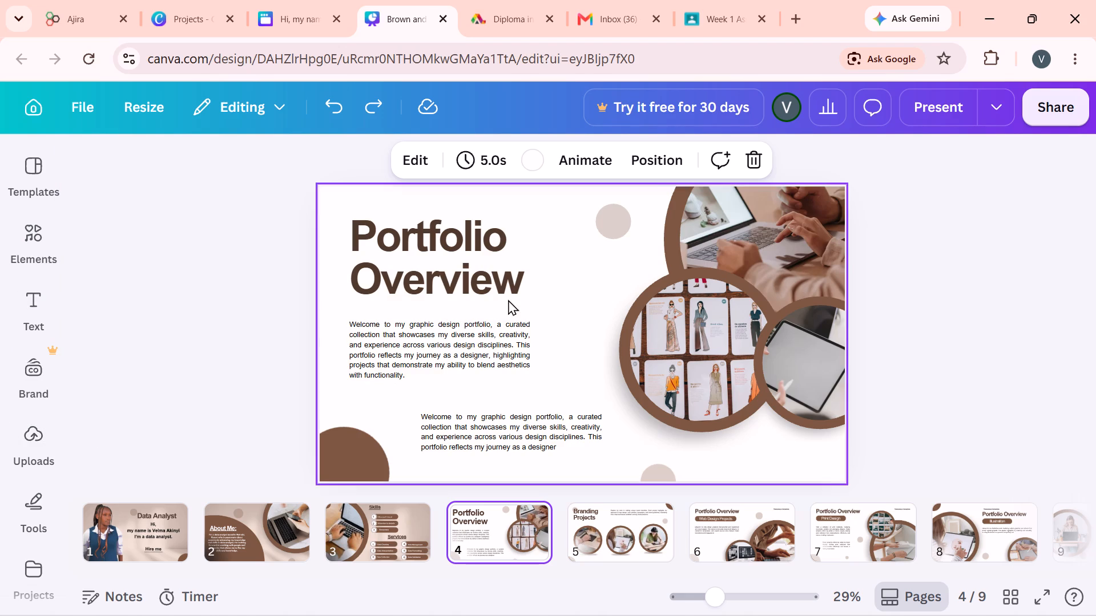
click(751, 236)
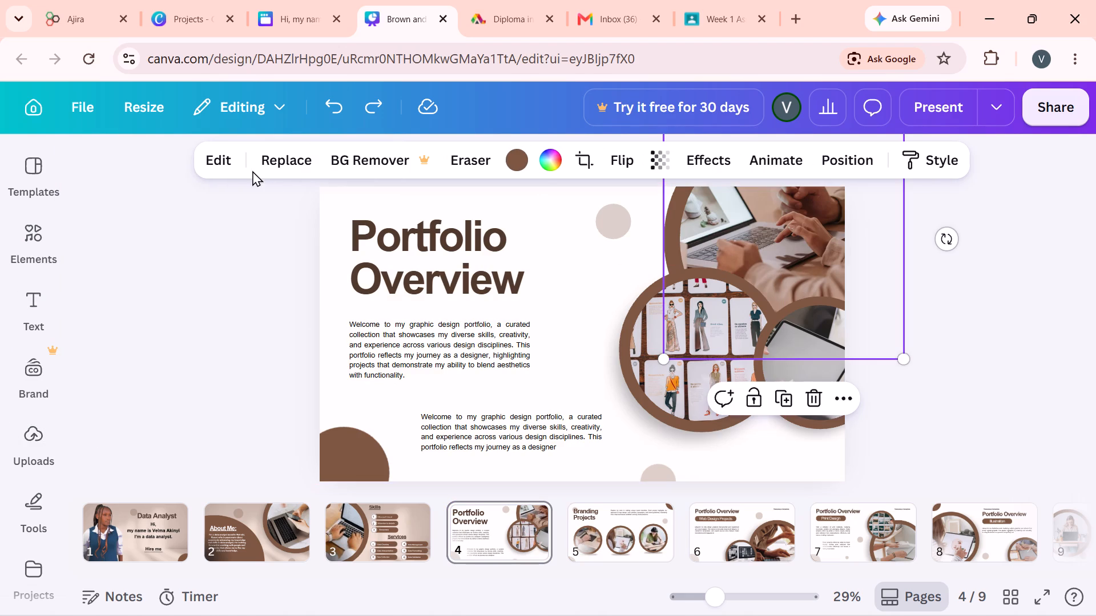
click(257, 160)
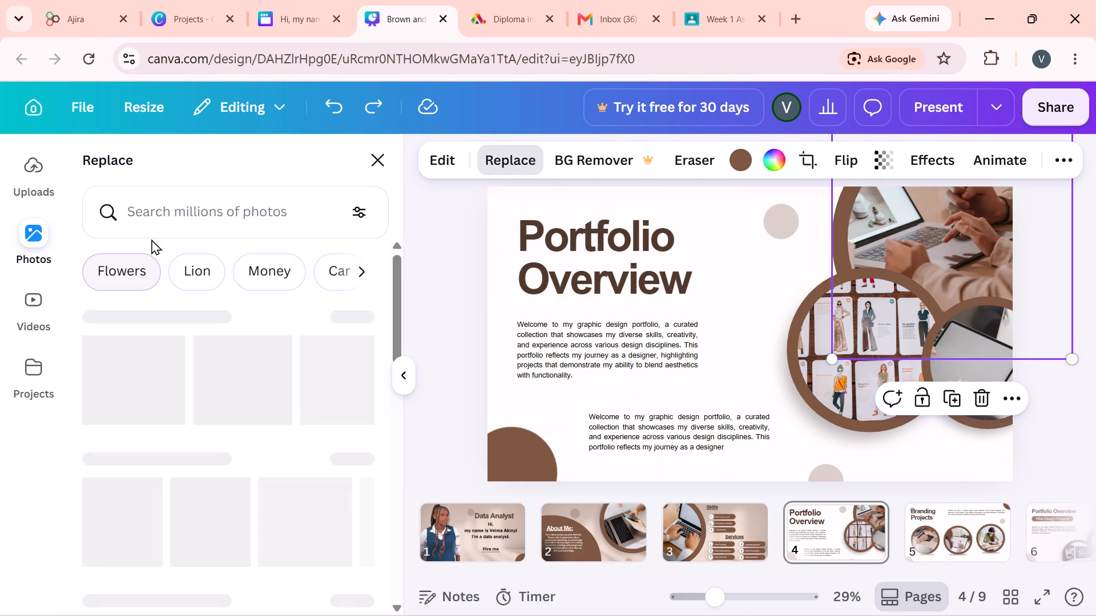
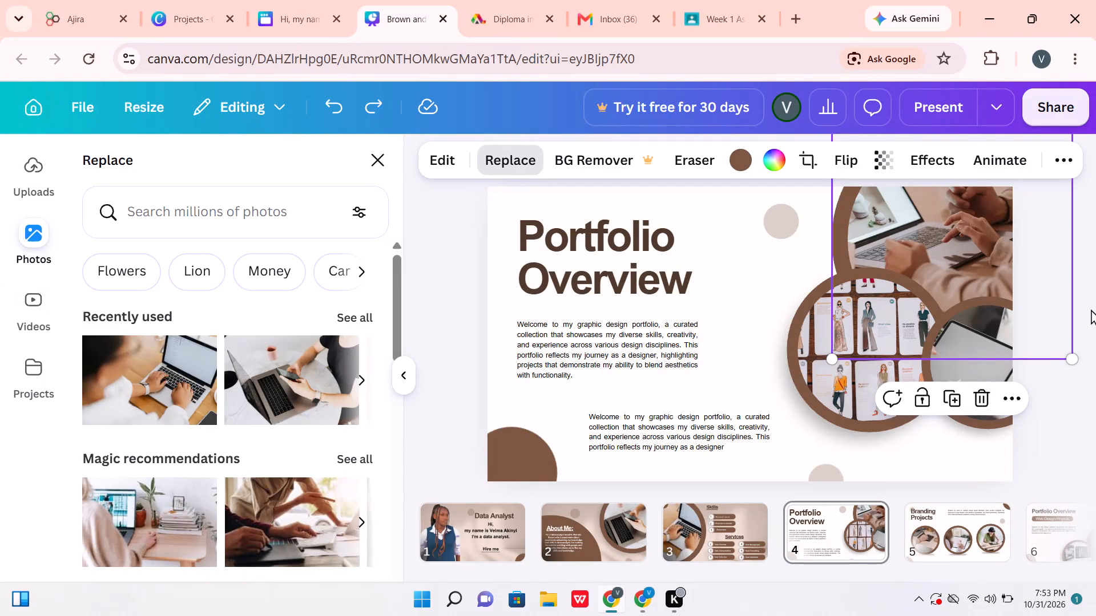
Review the Project Case Study section in the other portfolio design and return to the brown and cream presentation.
click(1069, 427)
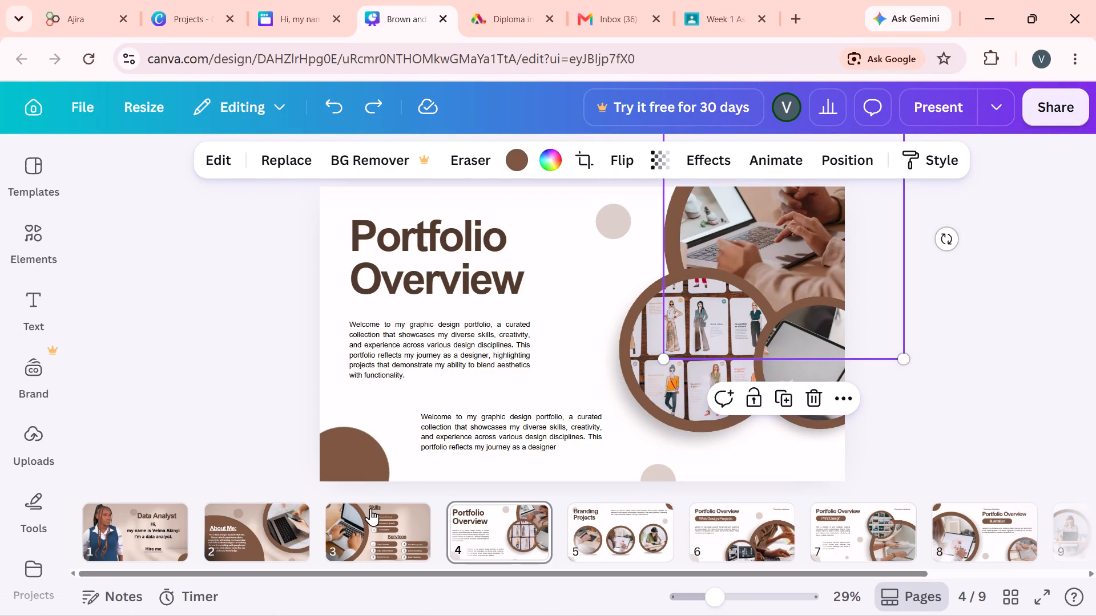
click(307, 5)
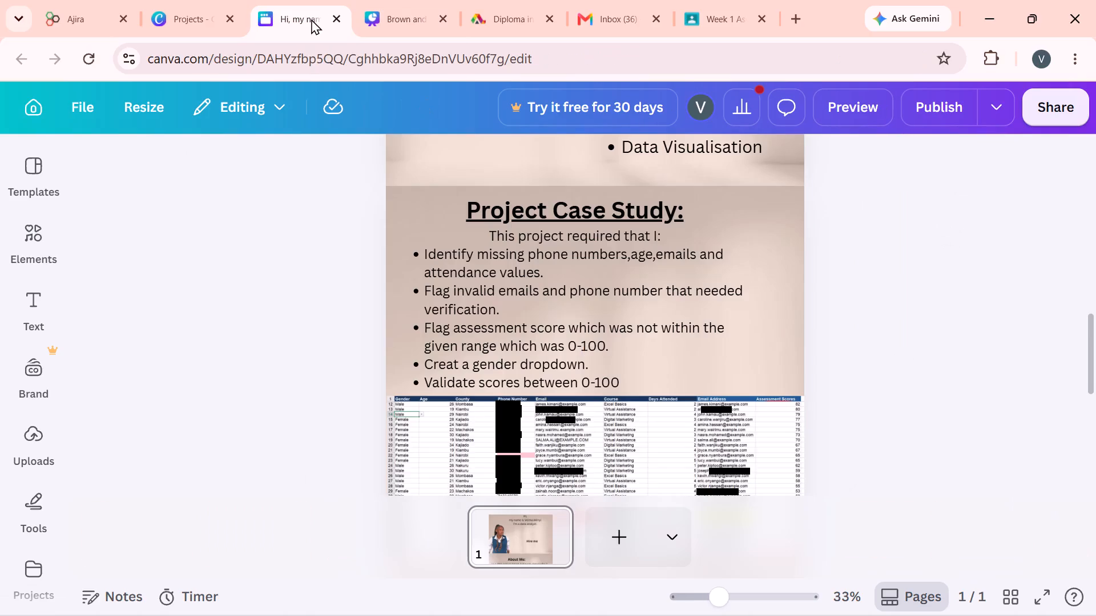
scroll(651, 367, down, 3)
scroll(651, 375, up, 2)
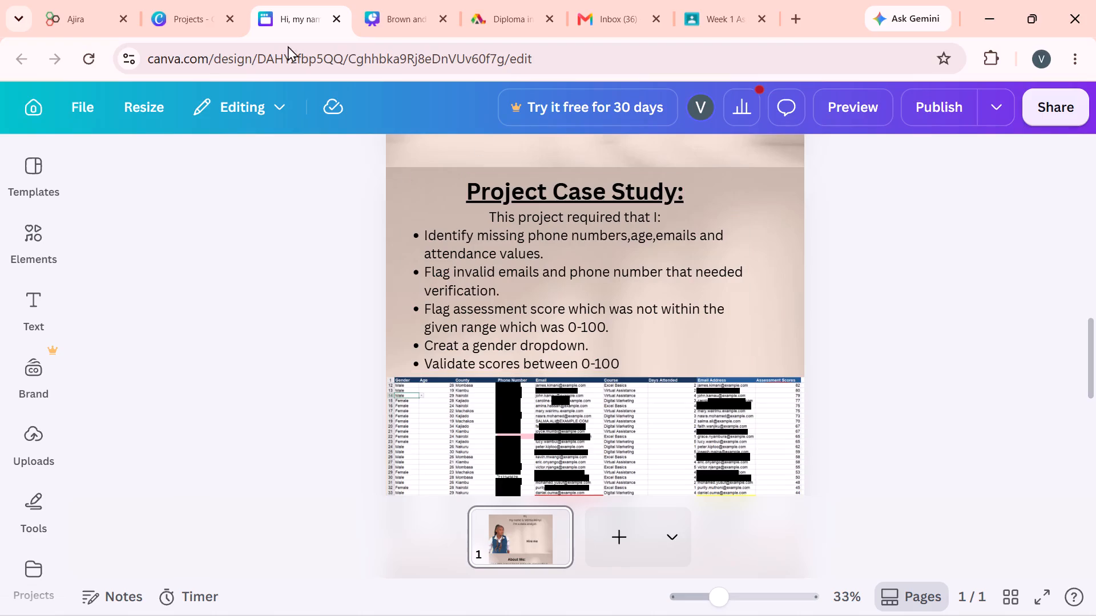
click(413, 23)
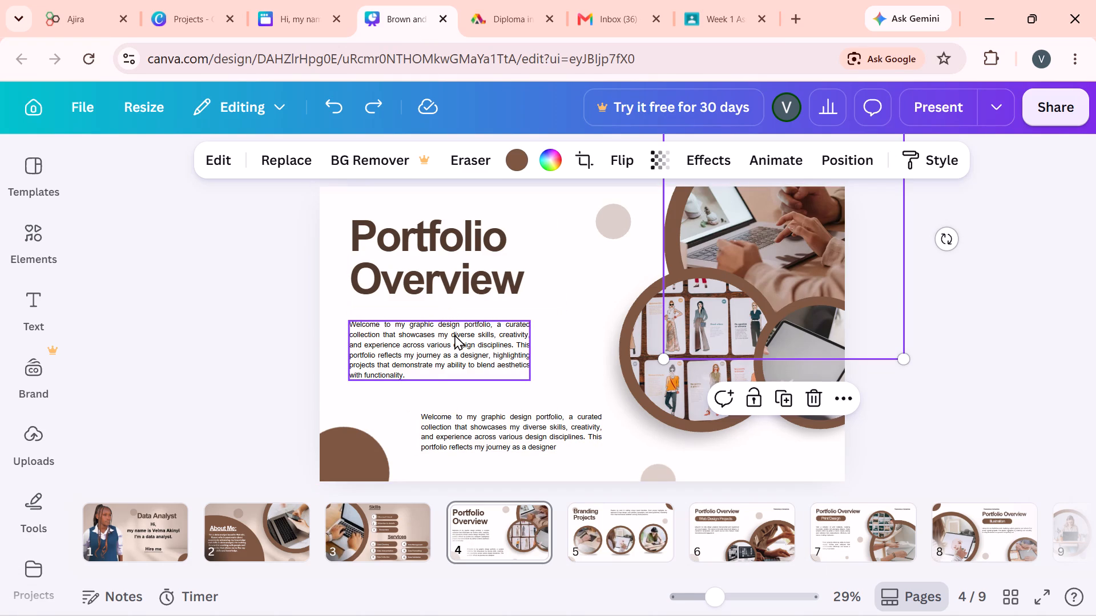
Delete the shorter, lower welcome paragraph from the page 4 Portfolio Overview.
triple_click(404, 368)
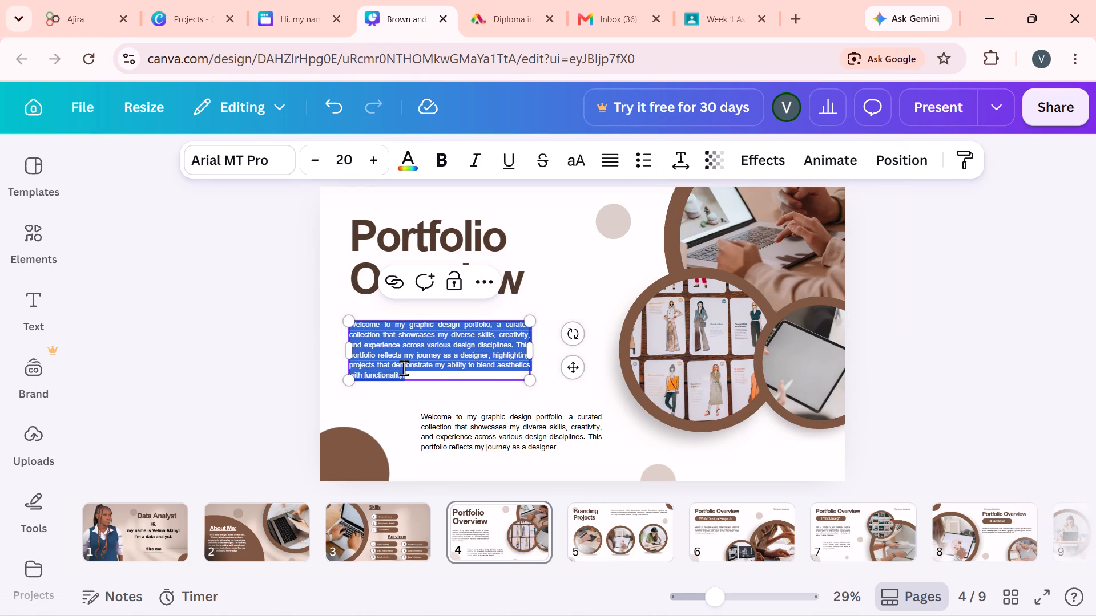
click(519, 423)
key(Delete)
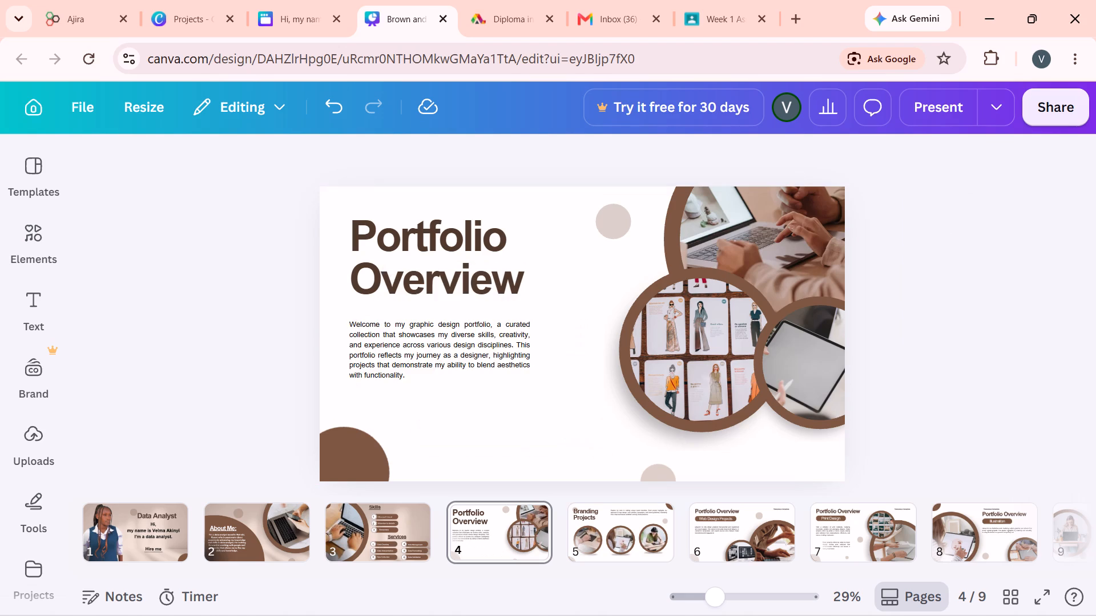
Enlarge the remaining welcome paragraph to font size 26.6 and reposition it just below the Portfolio Overview heading.
click(408, 342)
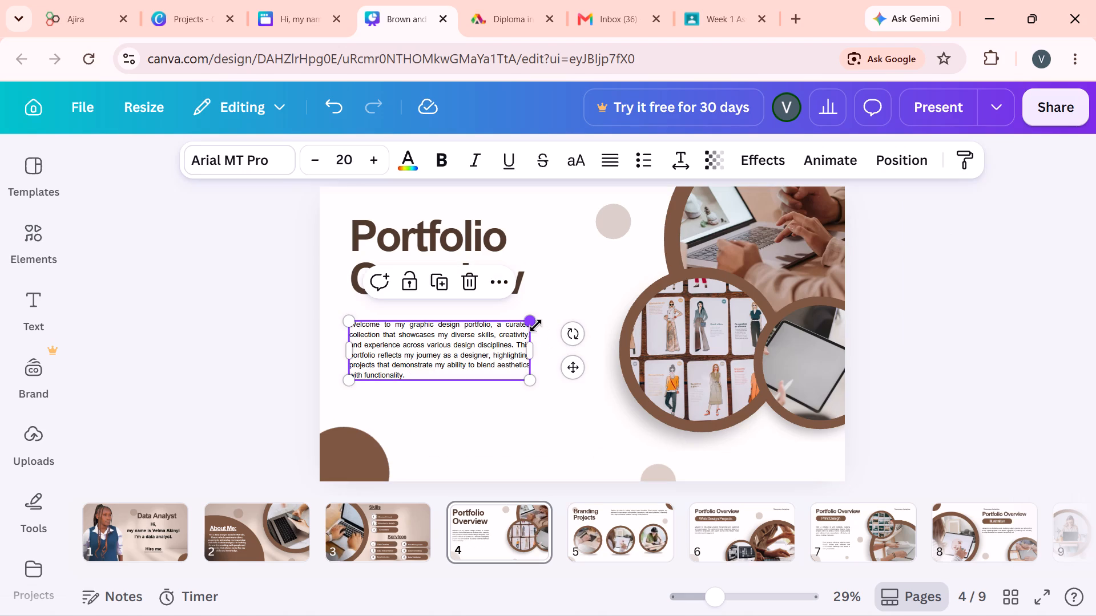
drag(535, 325, 595, 305)
drag(457, 351, 456, 352)
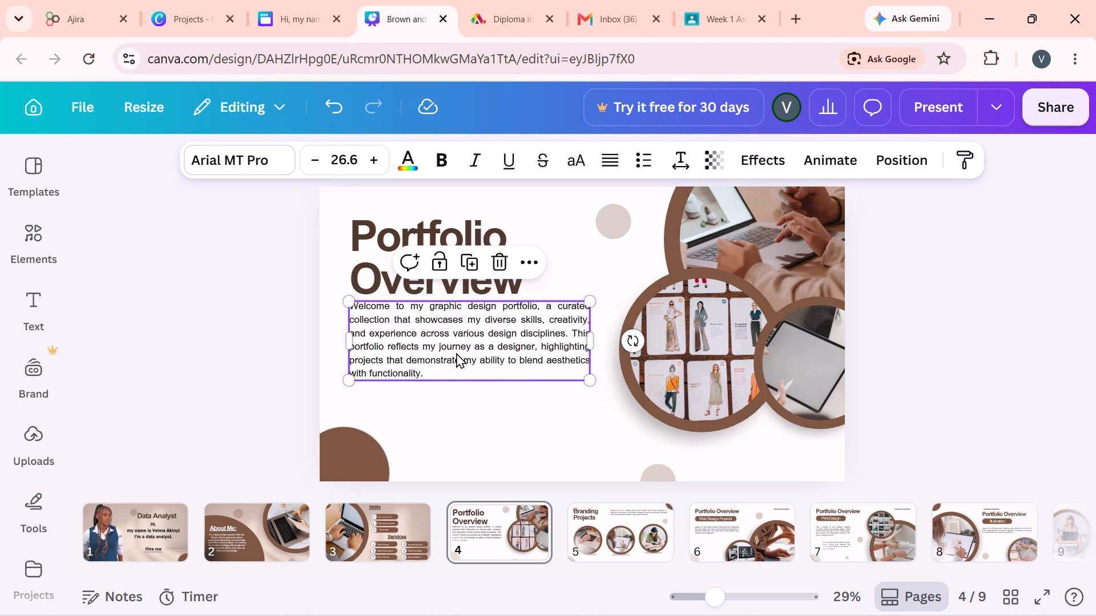
drag(456, 352, 444, 372)
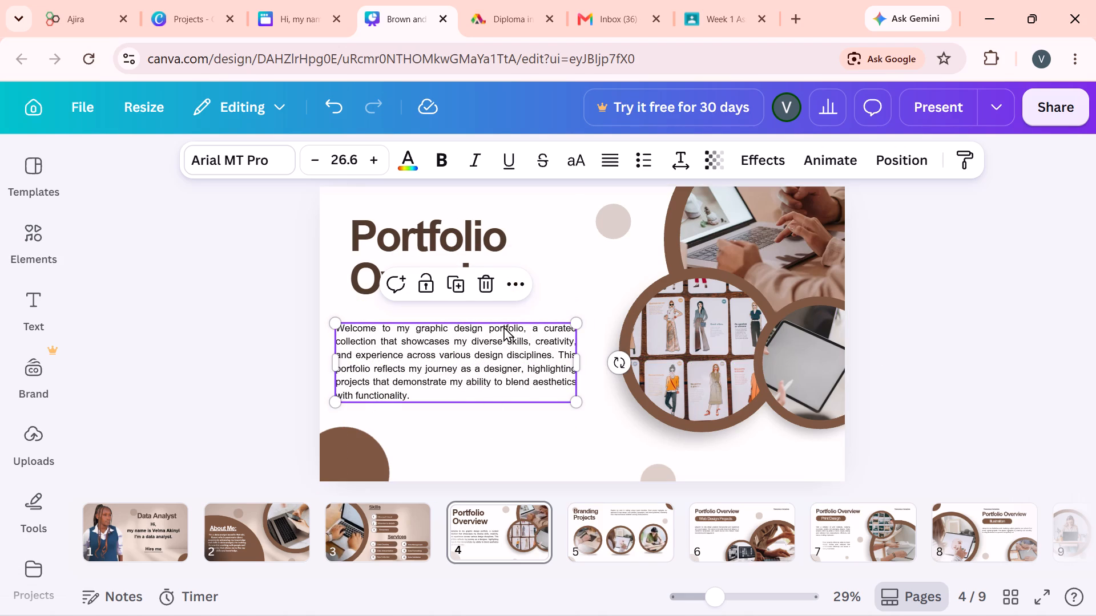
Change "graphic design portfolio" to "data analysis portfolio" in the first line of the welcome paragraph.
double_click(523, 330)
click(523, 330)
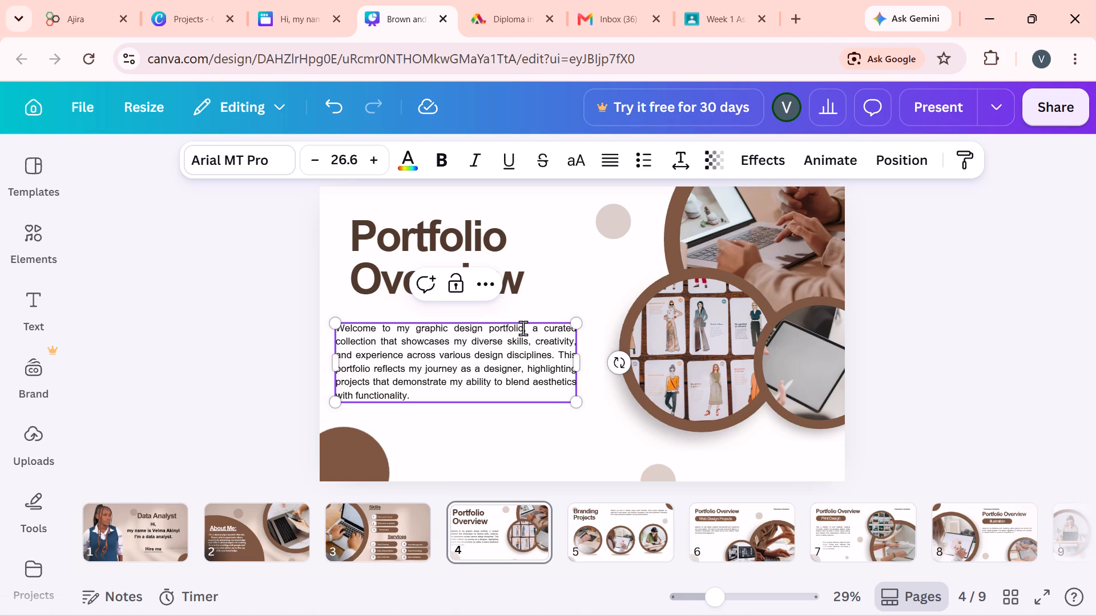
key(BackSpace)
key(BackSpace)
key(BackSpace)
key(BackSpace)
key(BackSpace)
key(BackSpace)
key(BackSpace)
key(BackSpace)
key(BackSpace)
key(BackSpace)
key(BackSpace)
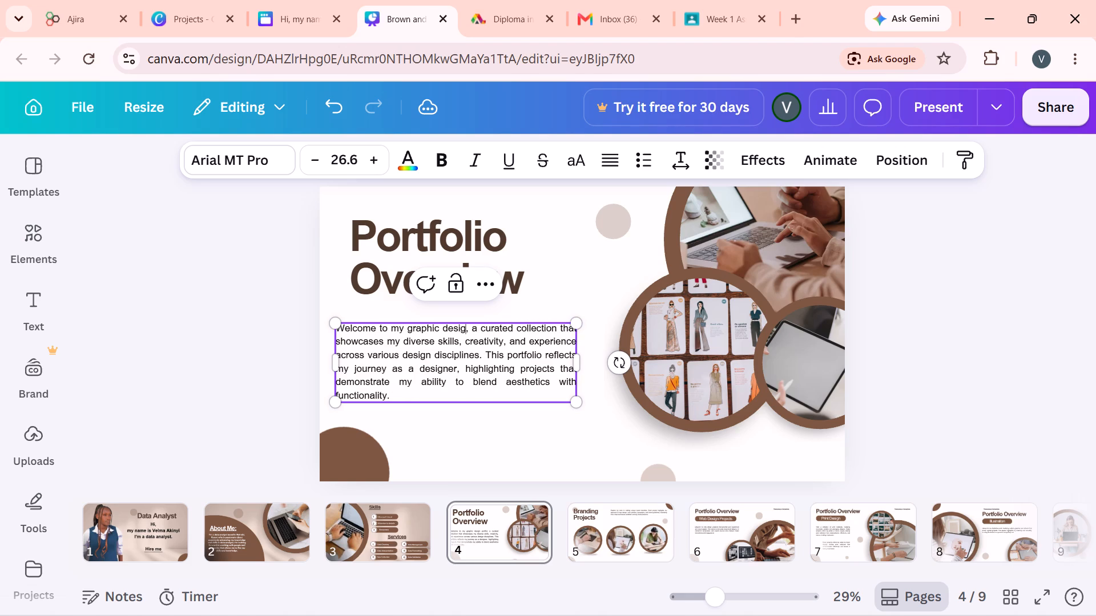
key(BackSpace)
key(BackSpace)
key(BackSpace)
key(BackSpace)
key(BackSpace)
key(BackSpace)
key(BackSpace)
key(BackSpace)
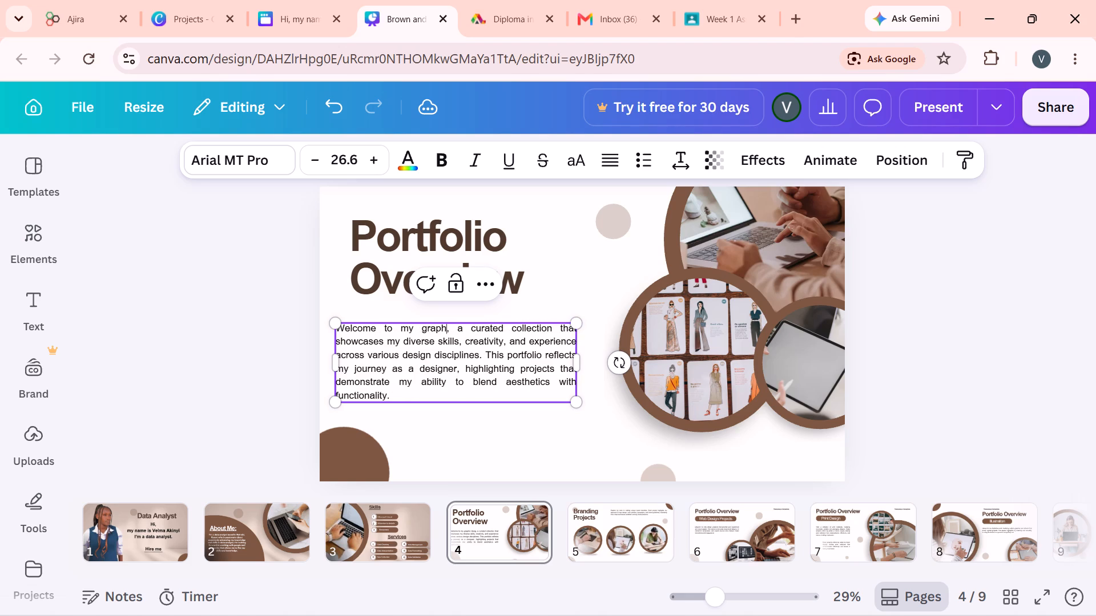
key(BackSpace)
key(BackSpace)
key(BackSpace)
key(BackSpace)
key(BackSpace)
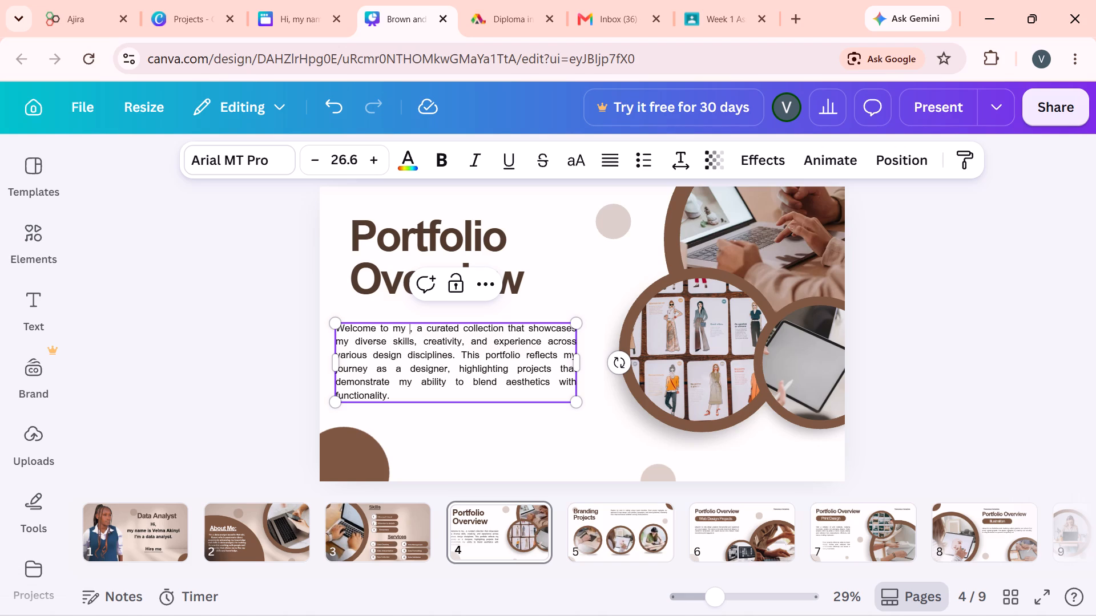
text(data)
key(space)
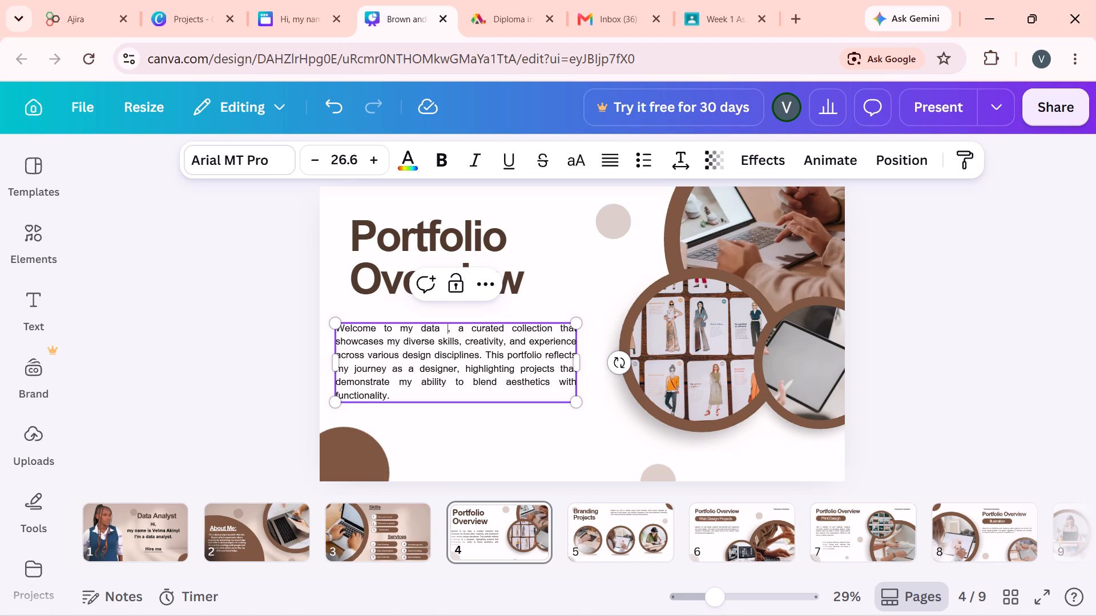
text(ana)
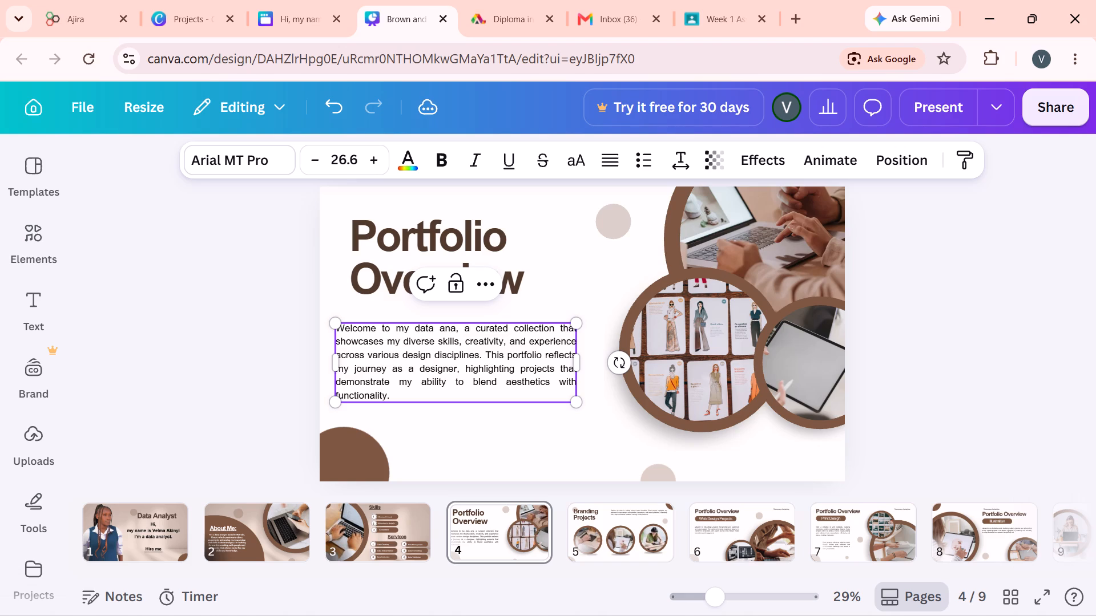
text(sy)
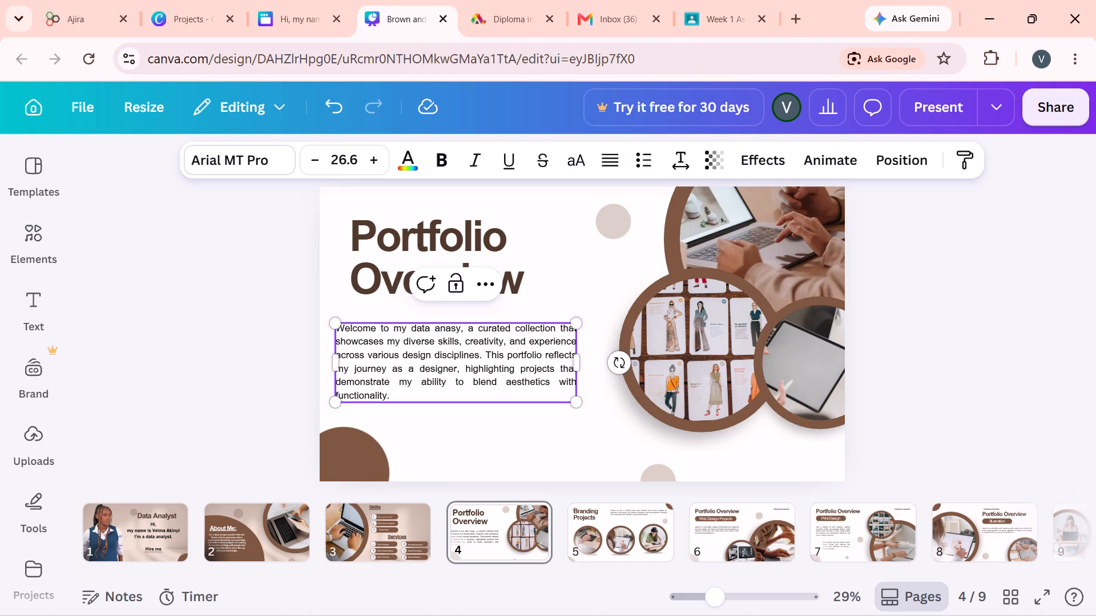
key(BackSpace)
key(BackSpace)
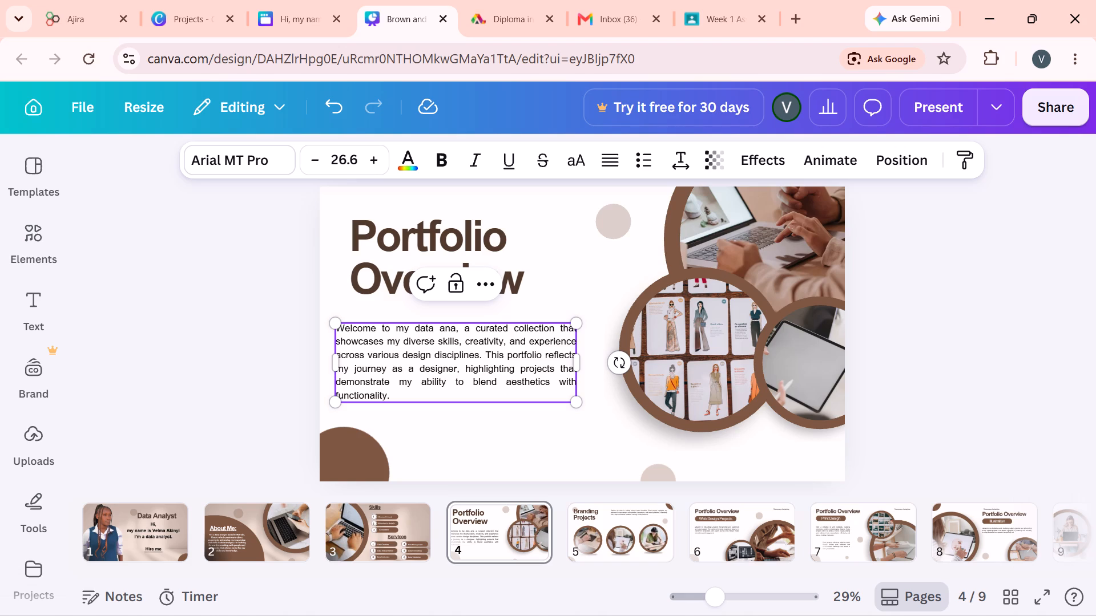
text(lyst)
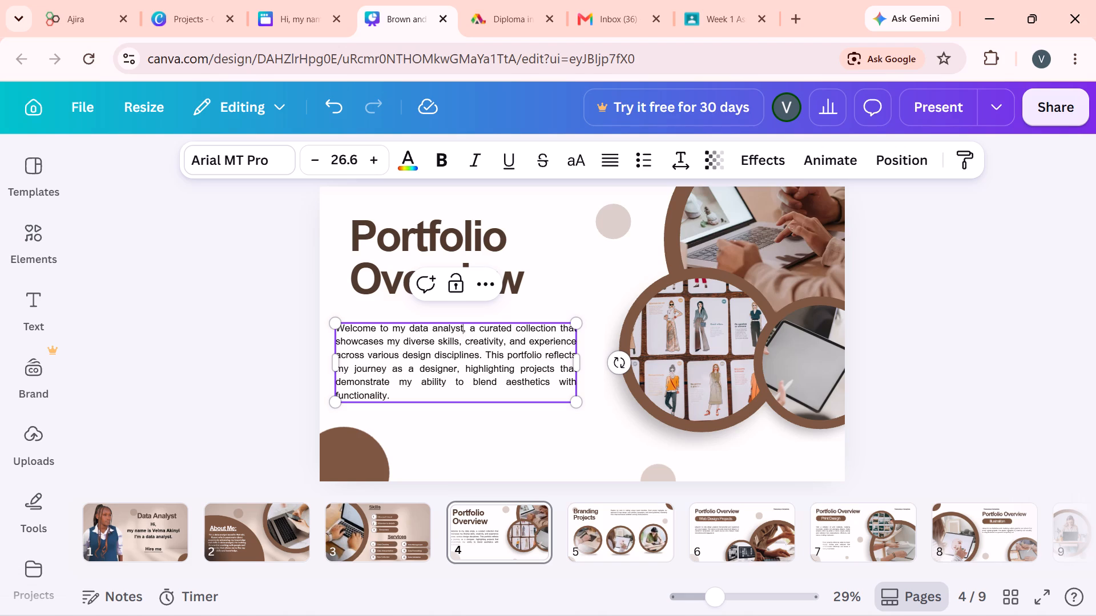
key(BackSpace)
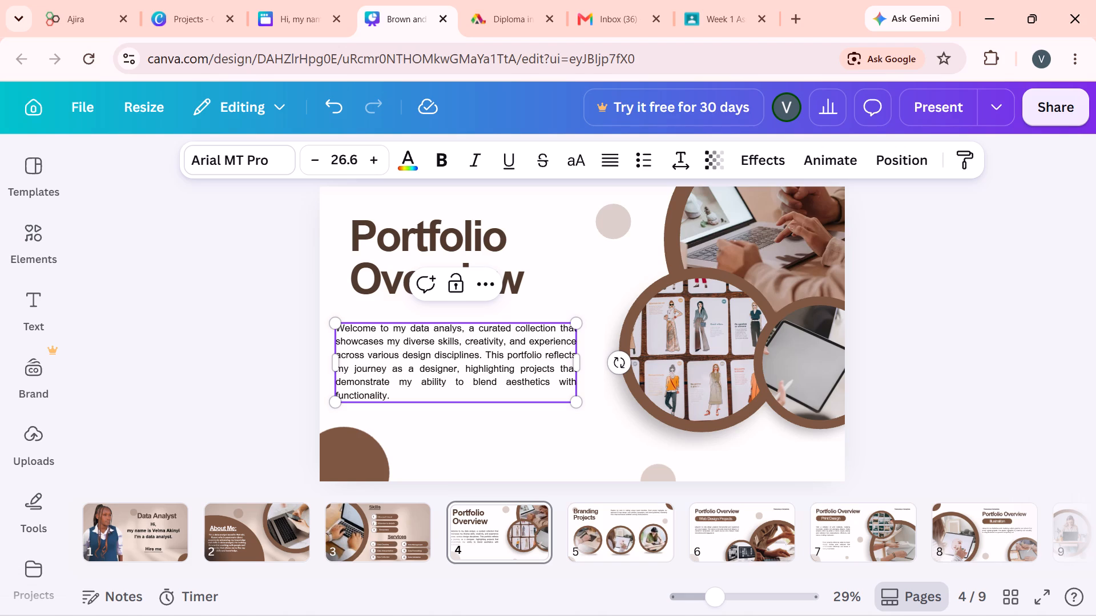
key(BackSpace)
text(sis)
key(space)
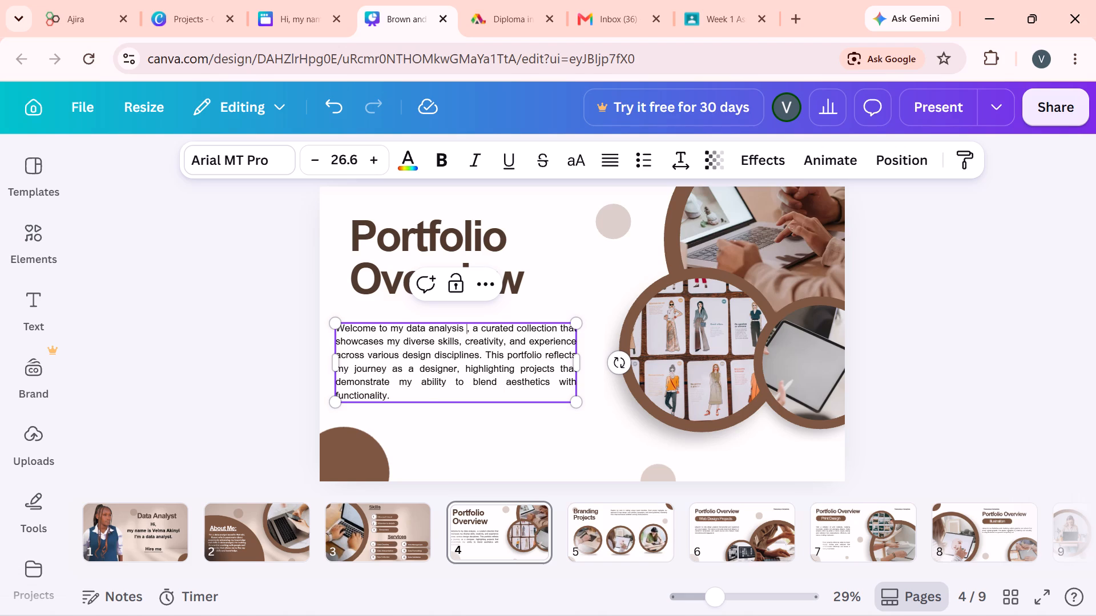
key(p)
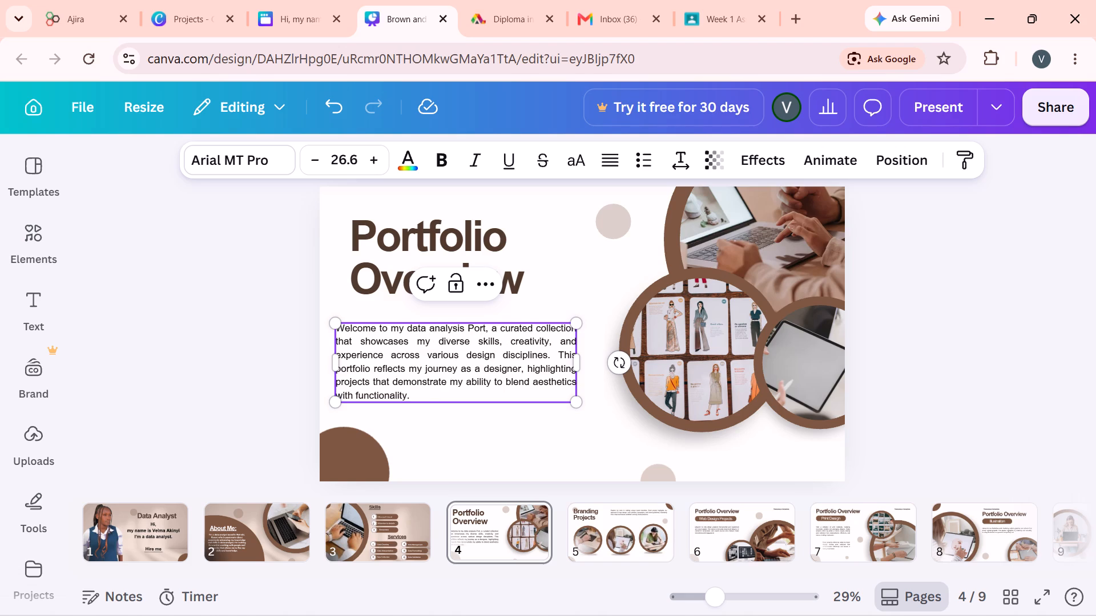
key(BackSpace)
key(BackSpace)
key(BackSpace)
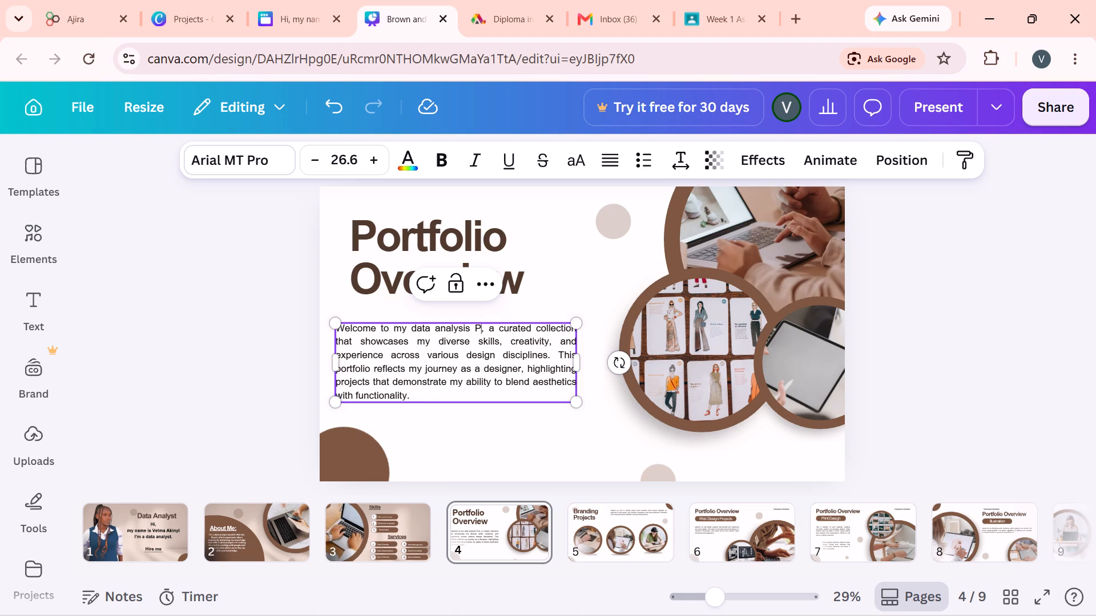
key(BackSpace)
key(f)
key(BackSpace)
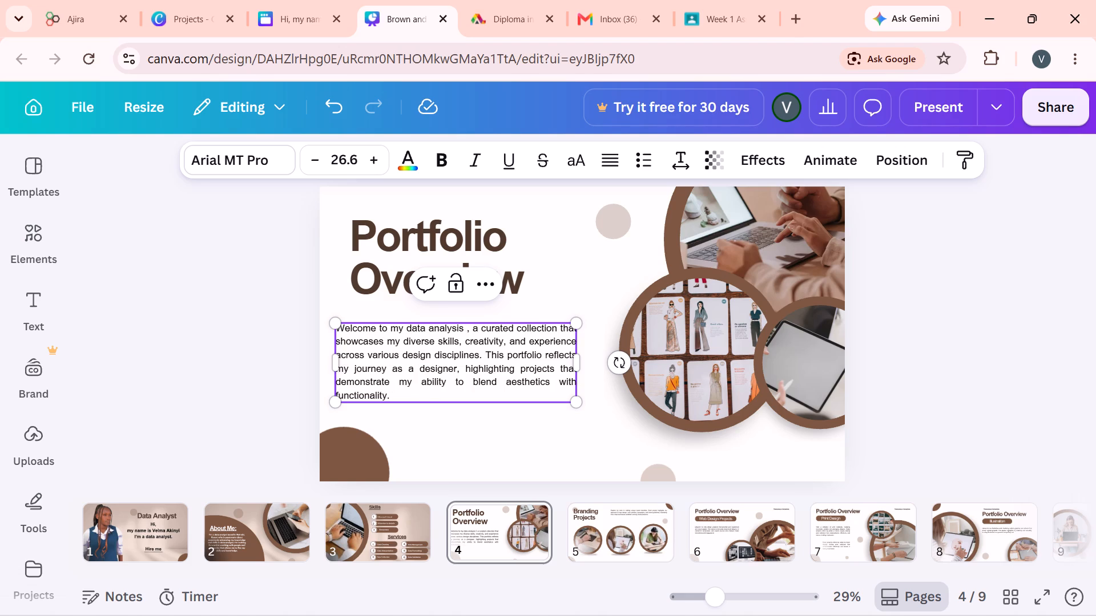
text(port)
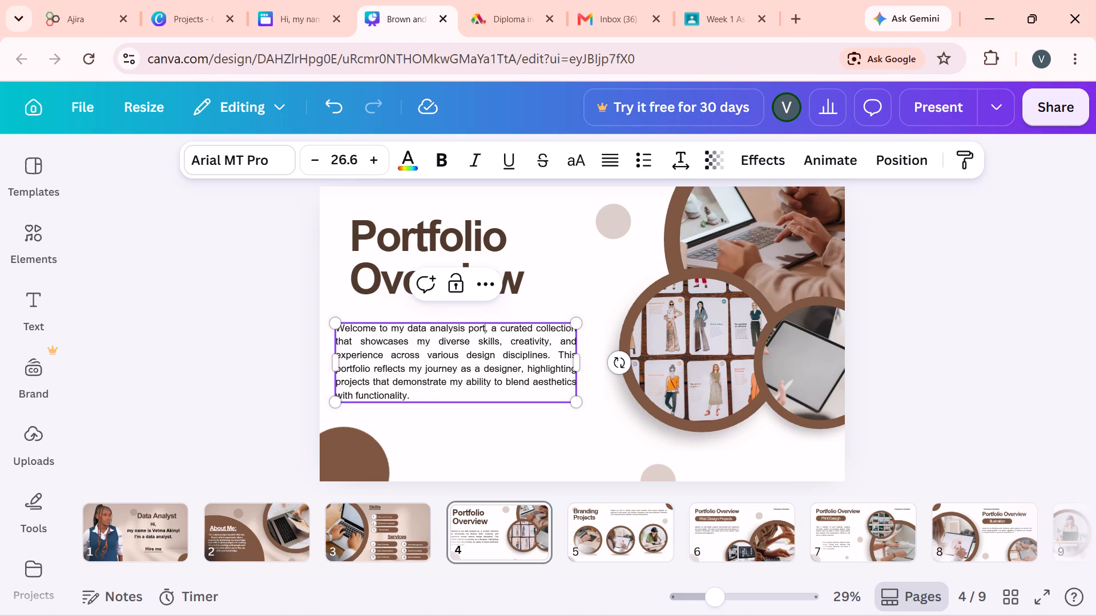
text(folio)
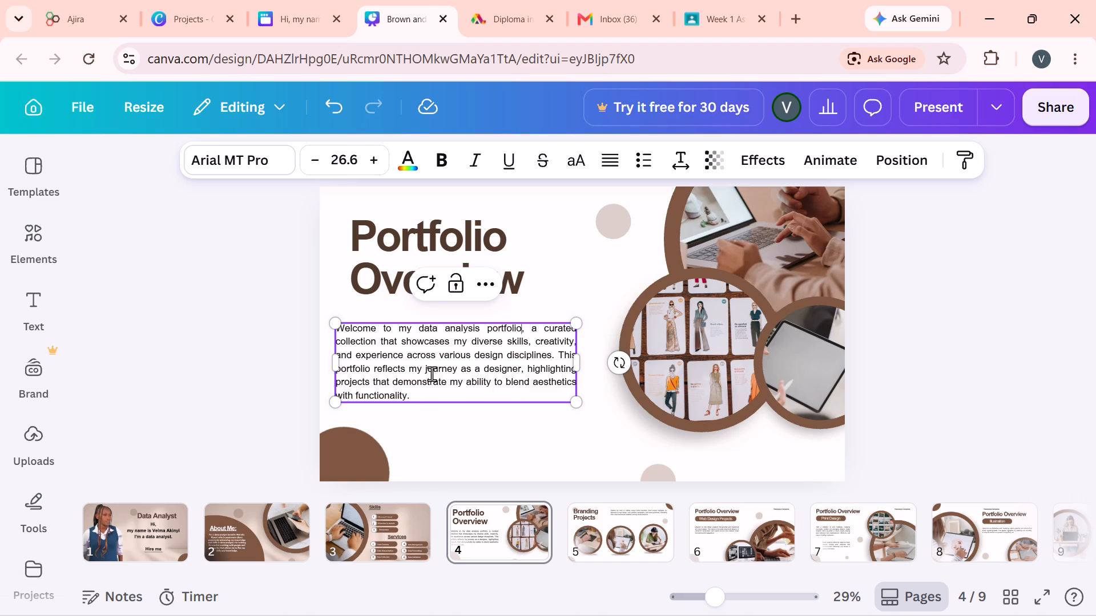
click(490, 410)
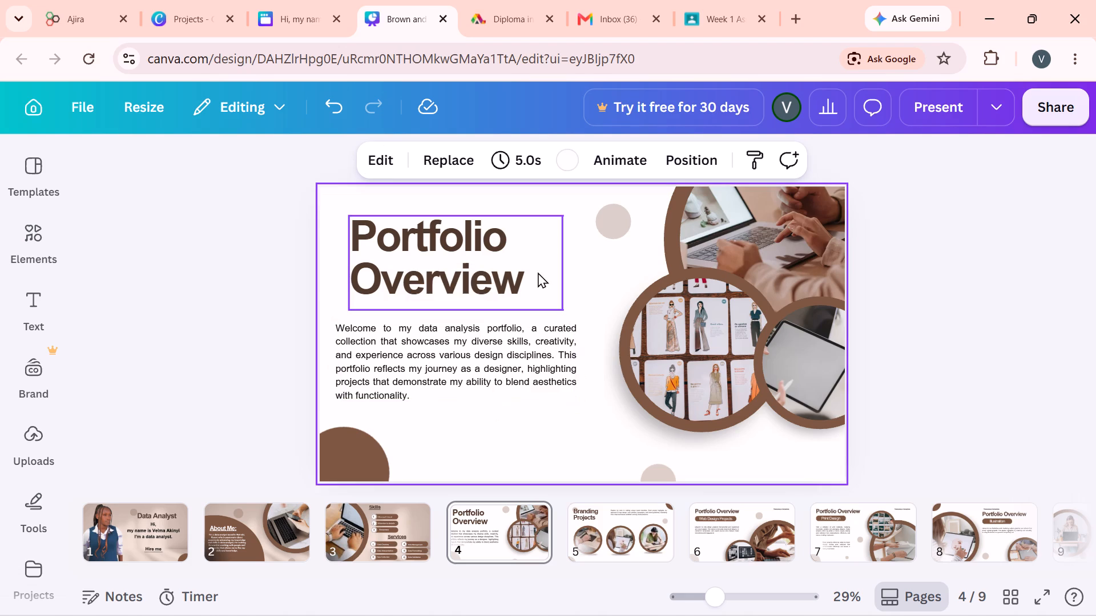
Replace "Welcome to my data analysis portfolio," with "The following is" at the start of the page 4 Portfolio Overview paragraph.
click(514, 349)
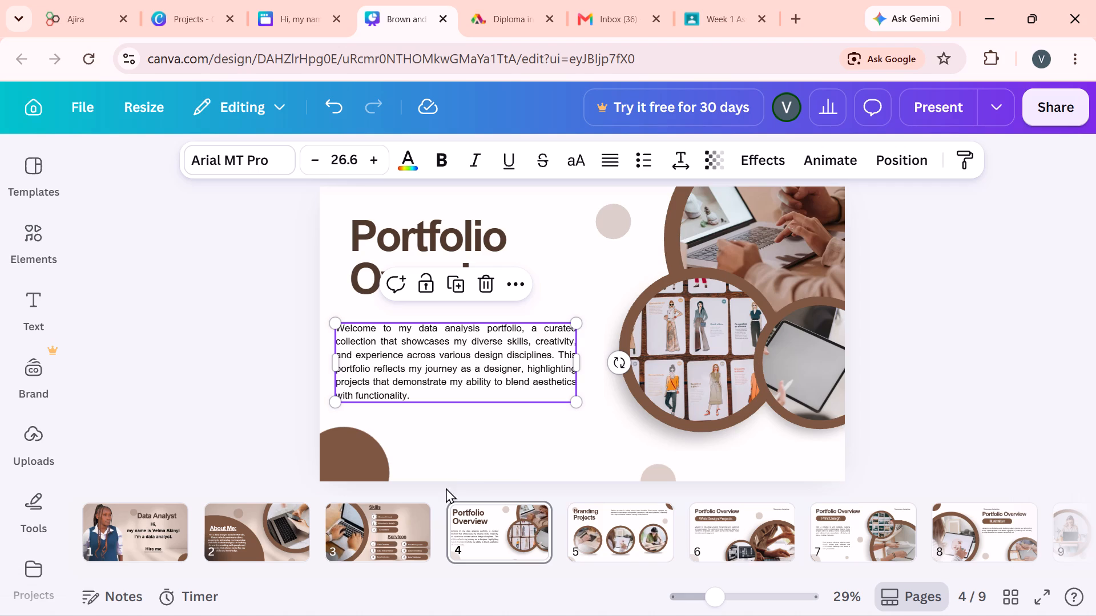
click(457, 435)
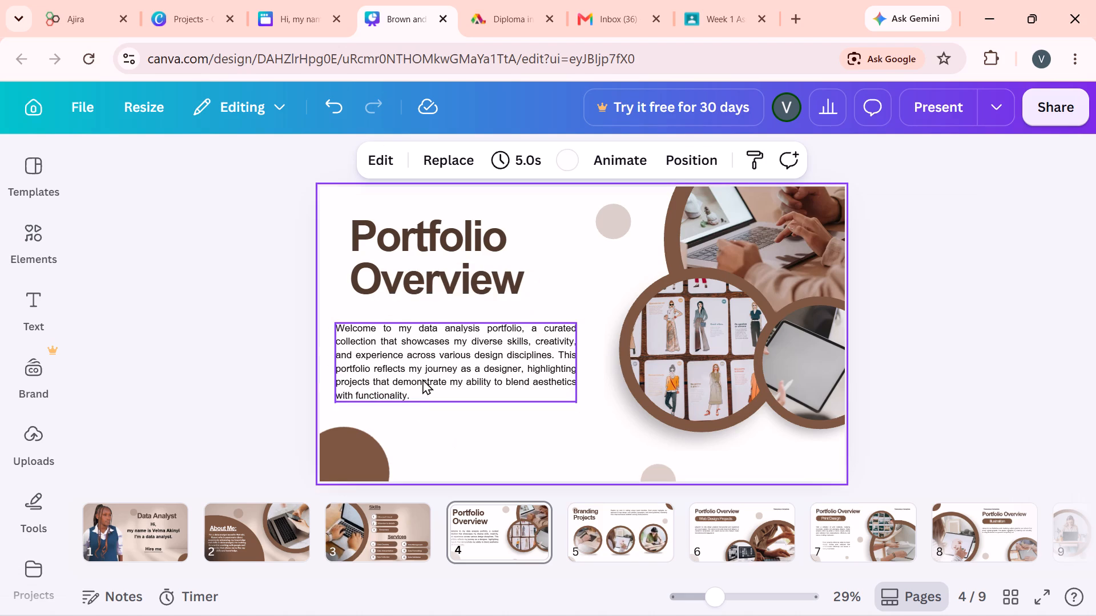
click(409, 394)
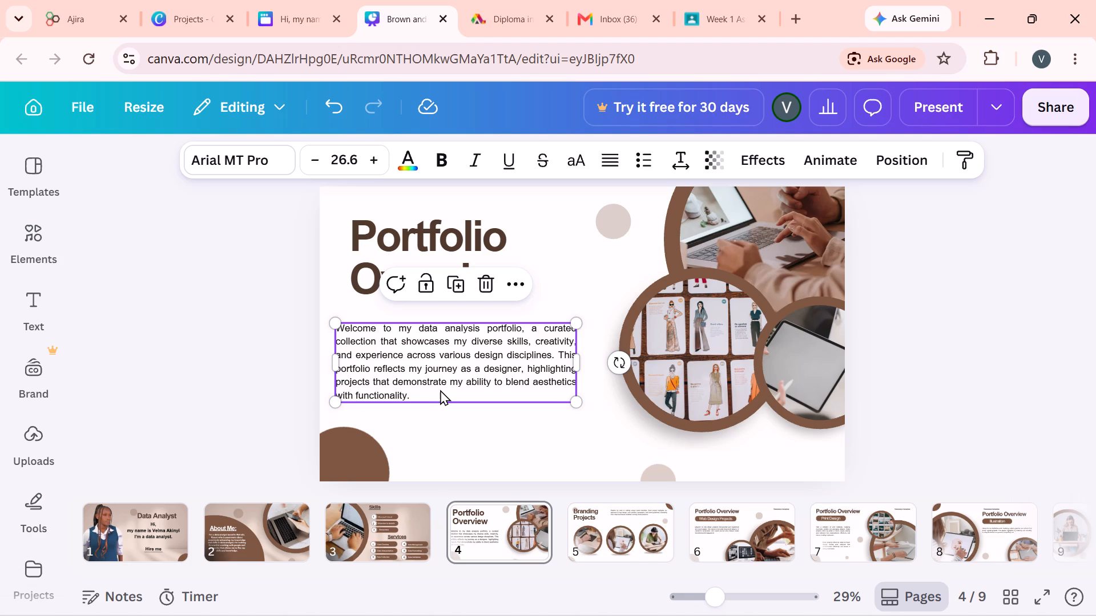
click(406, 394)
click(410, 394)
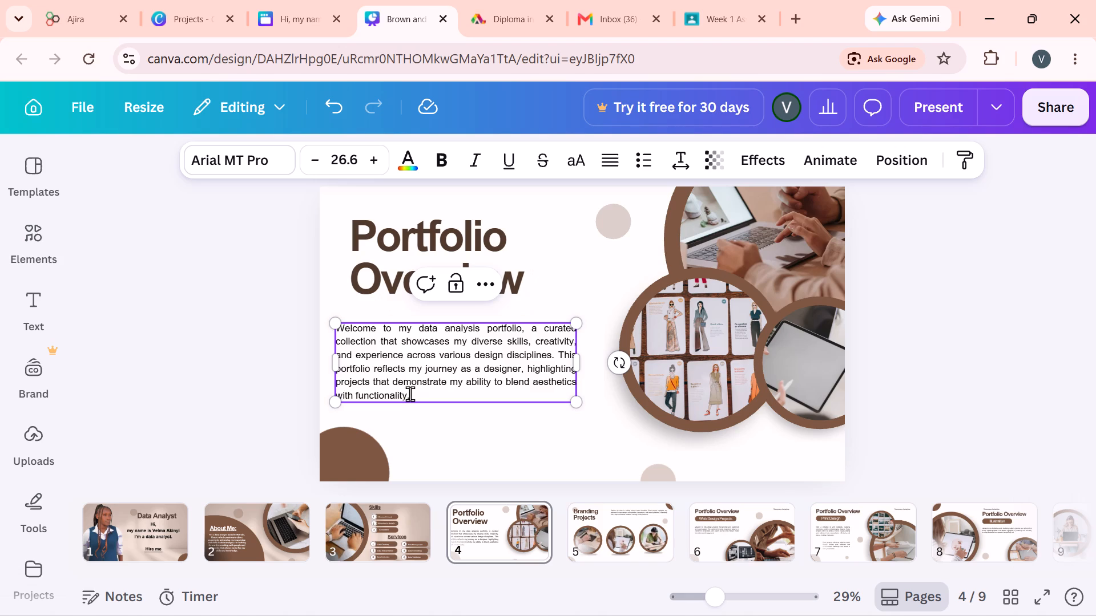
click(527, 326)
key(BackSpace)
key(BackSpace)
key(BackSpace)
key(BackSpace)
key(BackSpace)
key(BackSpace)
key(BackSpace)
key(BackSpace)
key(BackSpace)
key(BackSpace)
key(BackSpace)
key(BackSpace)
key(BackSpace)
key(BackSpace)
key(BackSpace)
key(BackSpace)
key(BackSpace)
key(BackSpace)
key(BackSpace)
key(BackSpace)
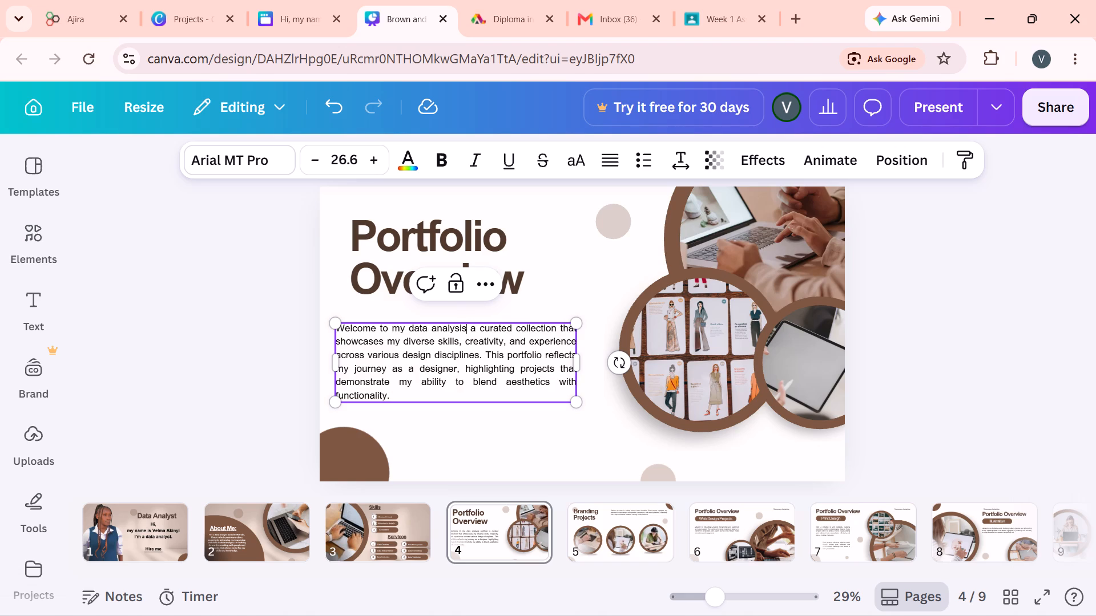
key(BackSpace)
key(BackSpace)
key(BackSpace)
key(BackSpace)
key(BackSpace)
key(BackSpace)
key(BackSpace)
key(BackSpace)
key(BackSpace)
key(BackSpace)
key(BackSpace)
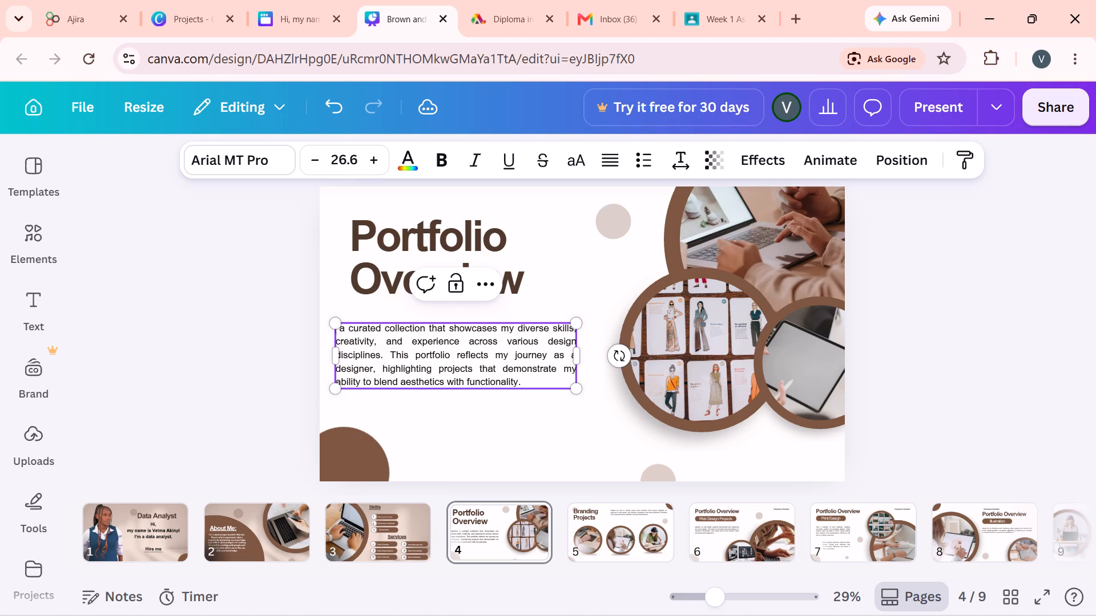
key(BackSpace)
key(t)
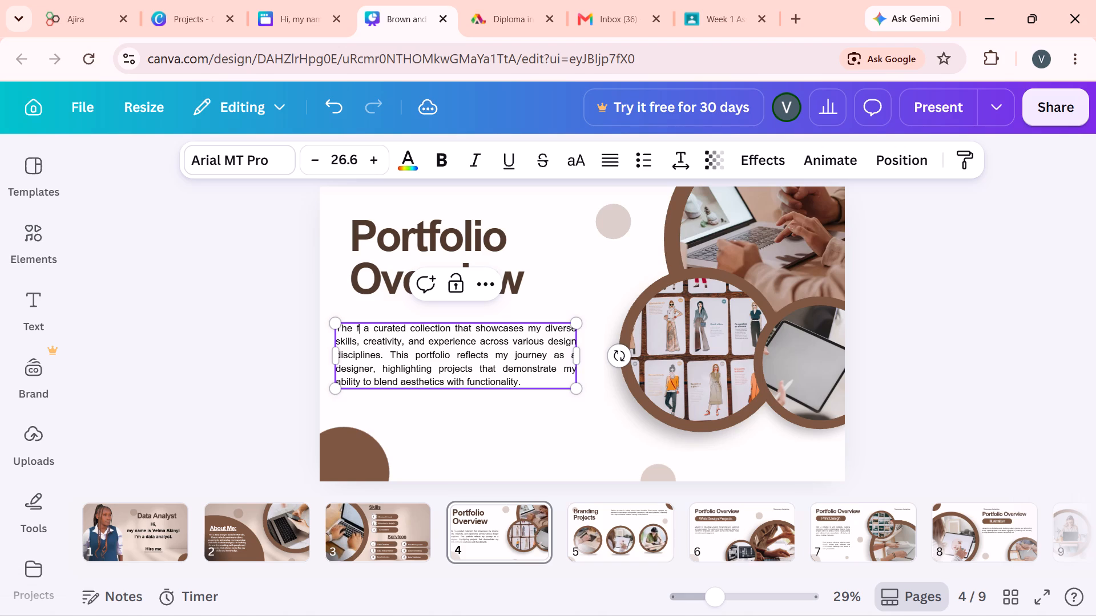
text(ollo)
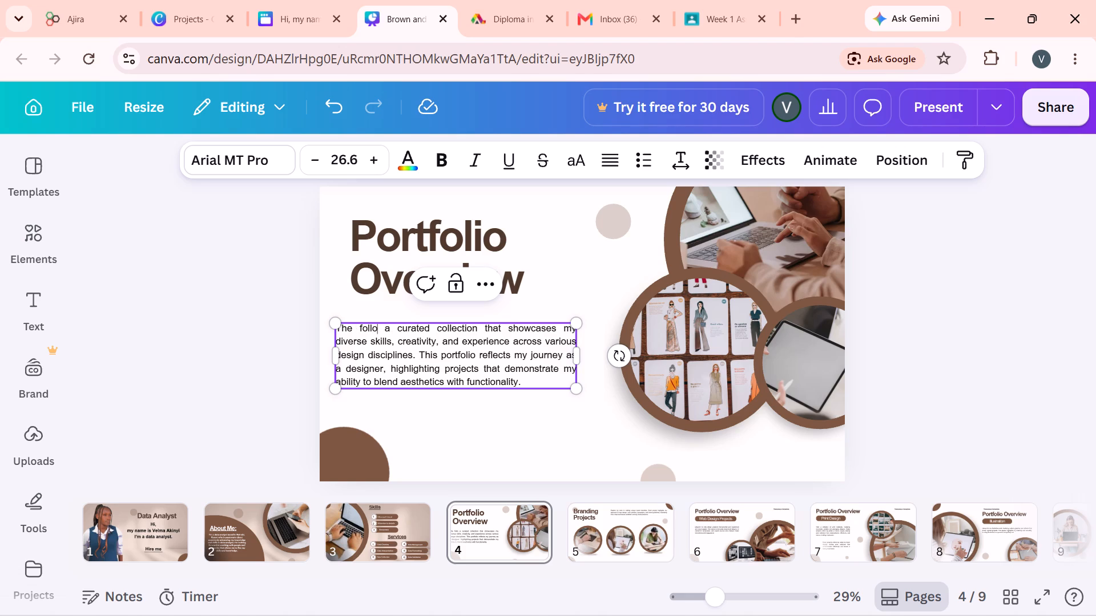
text(wing is a)
key(space)
text(curated)
key(space)
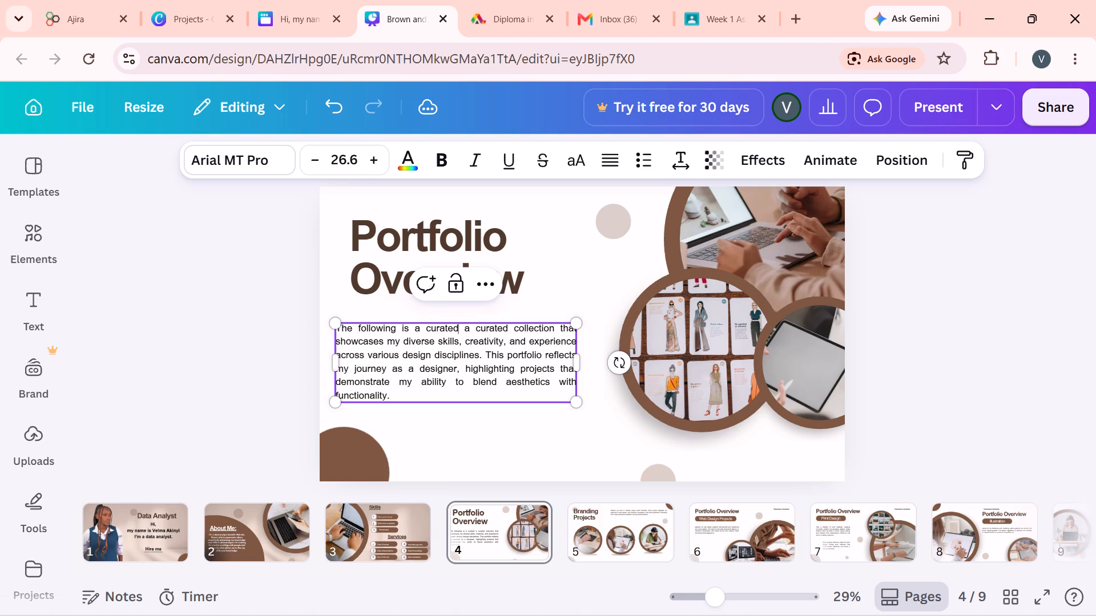
key(BackSpace)
key(BackSpace)
key(BackSpace)
key(BackSpace)
key(BackSpace)
key(BackSpace)
key(BackSpace)
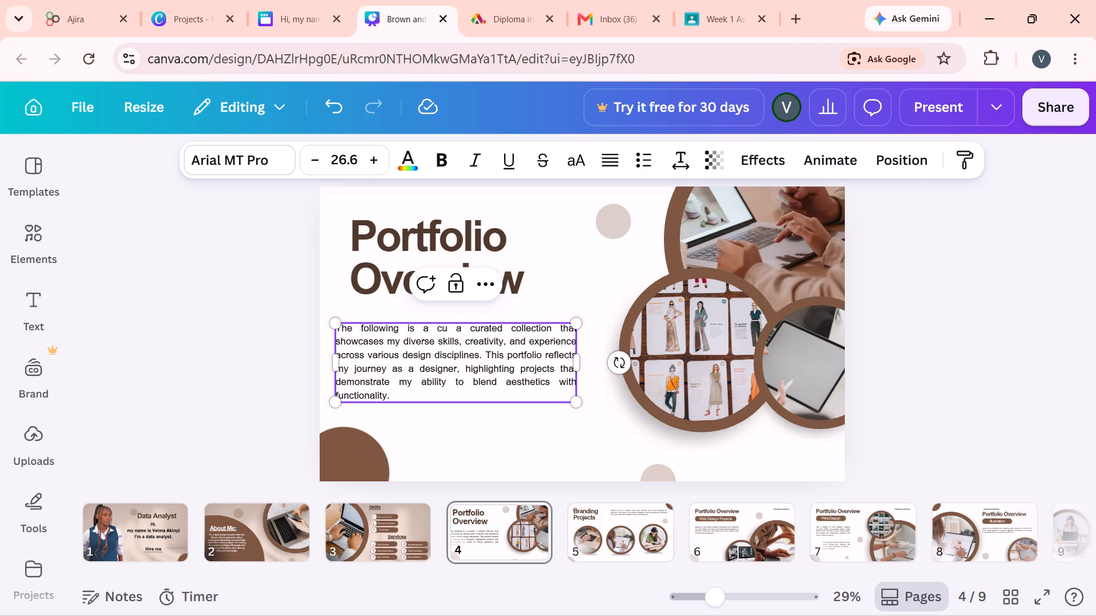
key(BackSpace)
key(BackSpace)
key(BackSpace)
key(BackSpace)
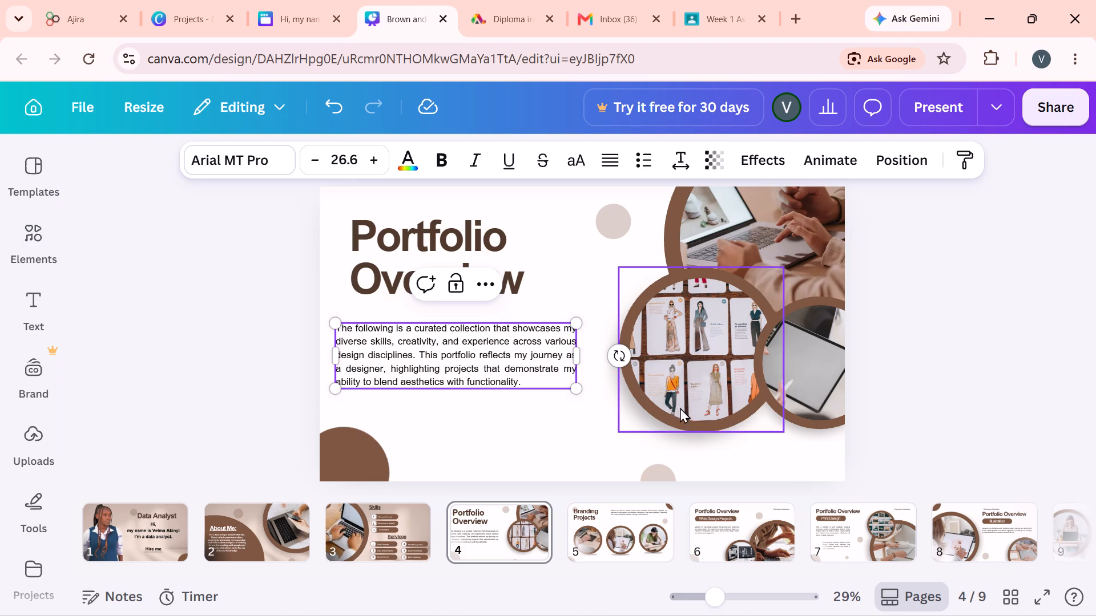
Insert the word "work" between "collection" and "that" in the first sentence of the paragraph.
click(495, 324)
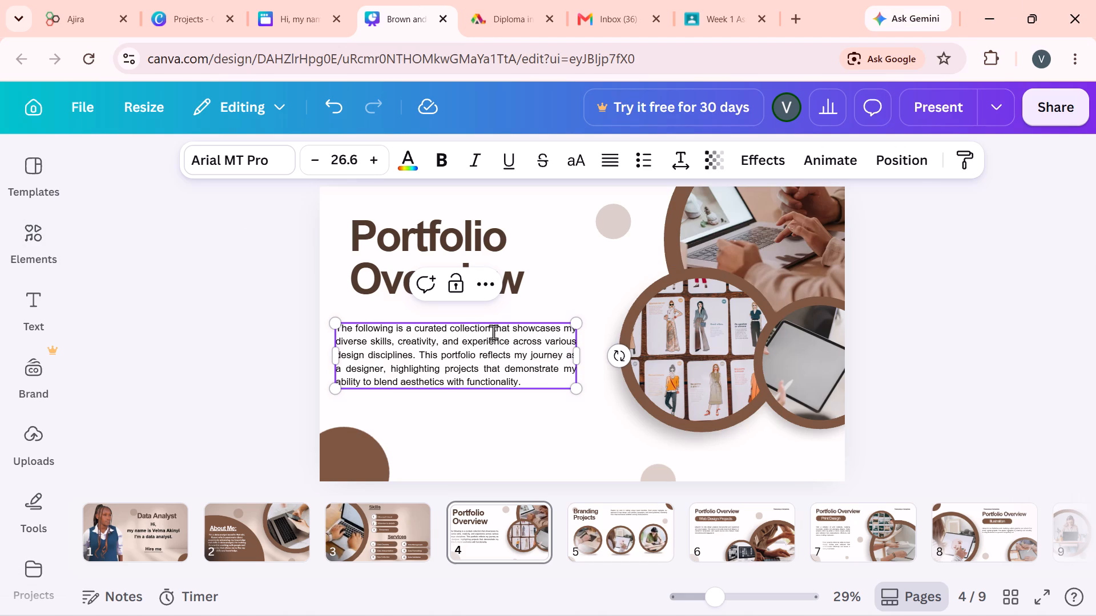
click(493, 332)
text(of my wo)
key(BackSpace)
key(BackSpace)
key(BackSpace)
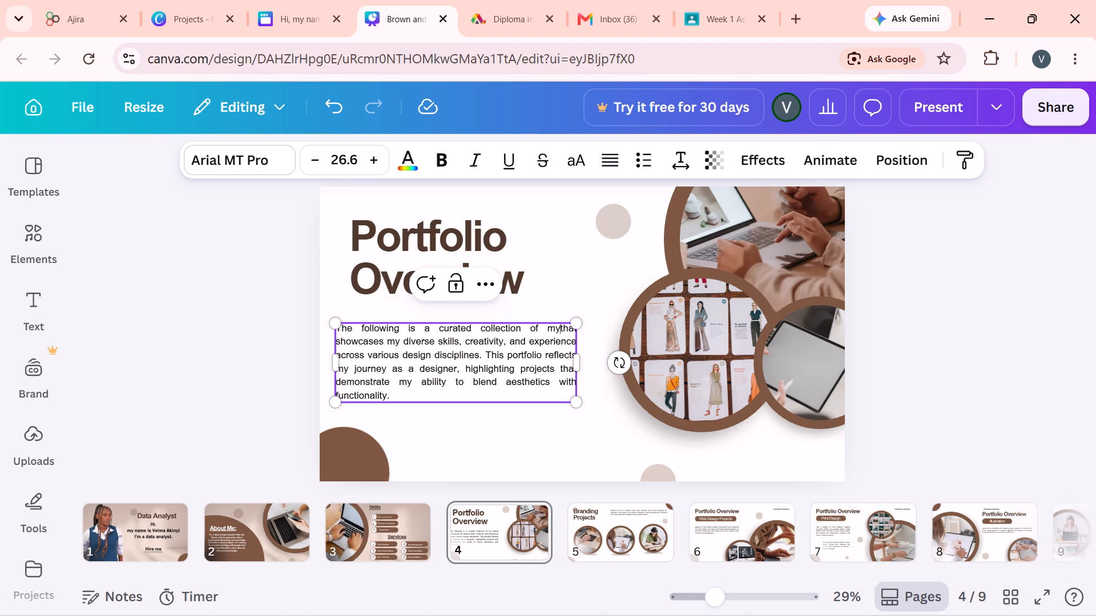
key(BackSpace)
key(BackSpace)
key(BackSpace)
key(BackSpace)
key(BackSpace)
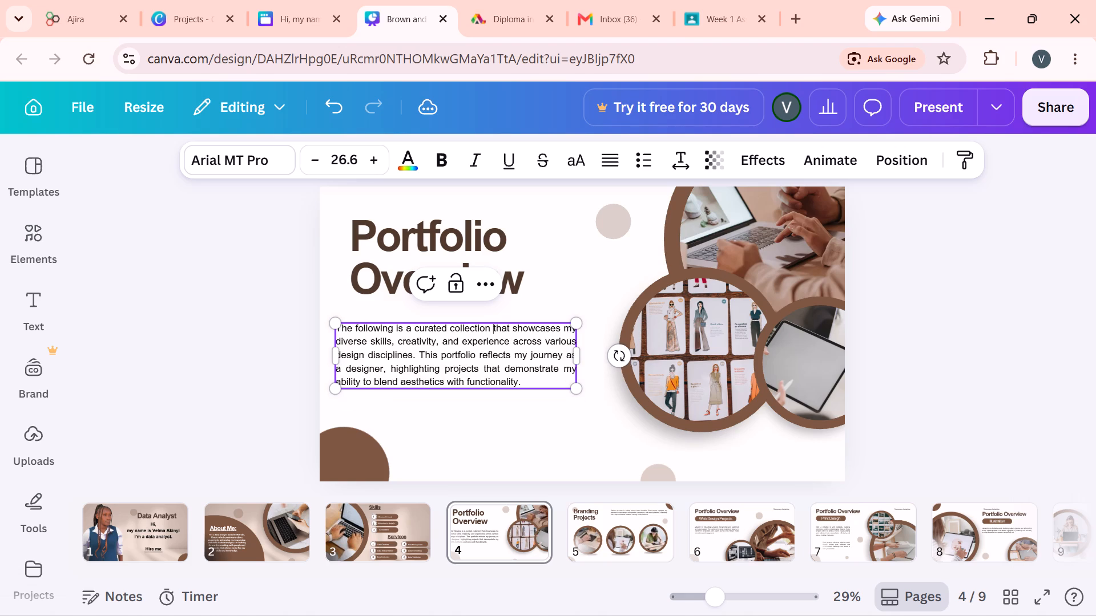
text(work)
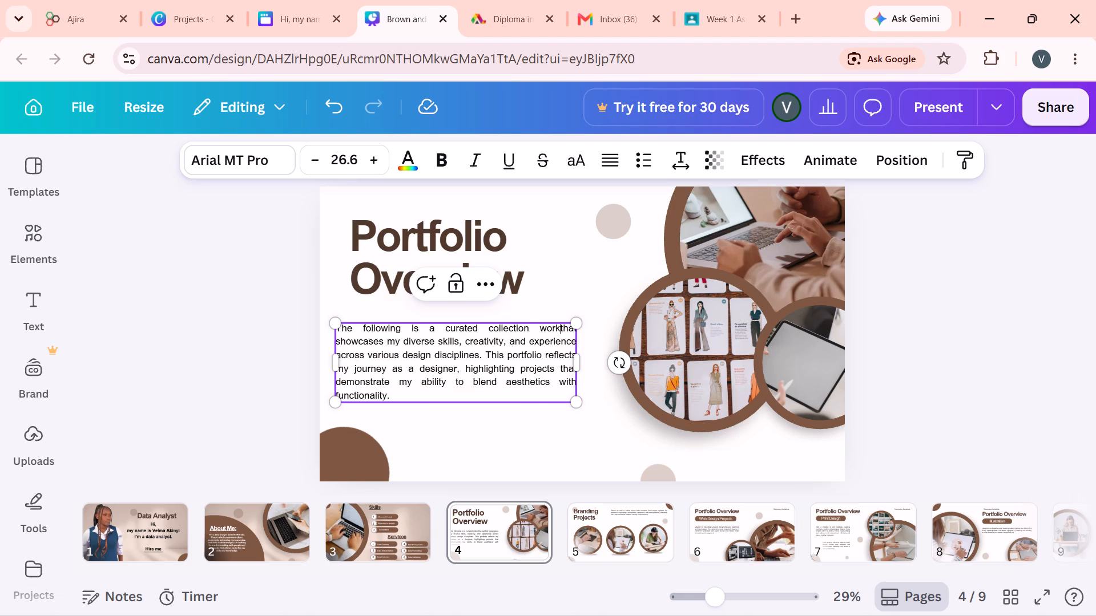
key(space)
text(that)
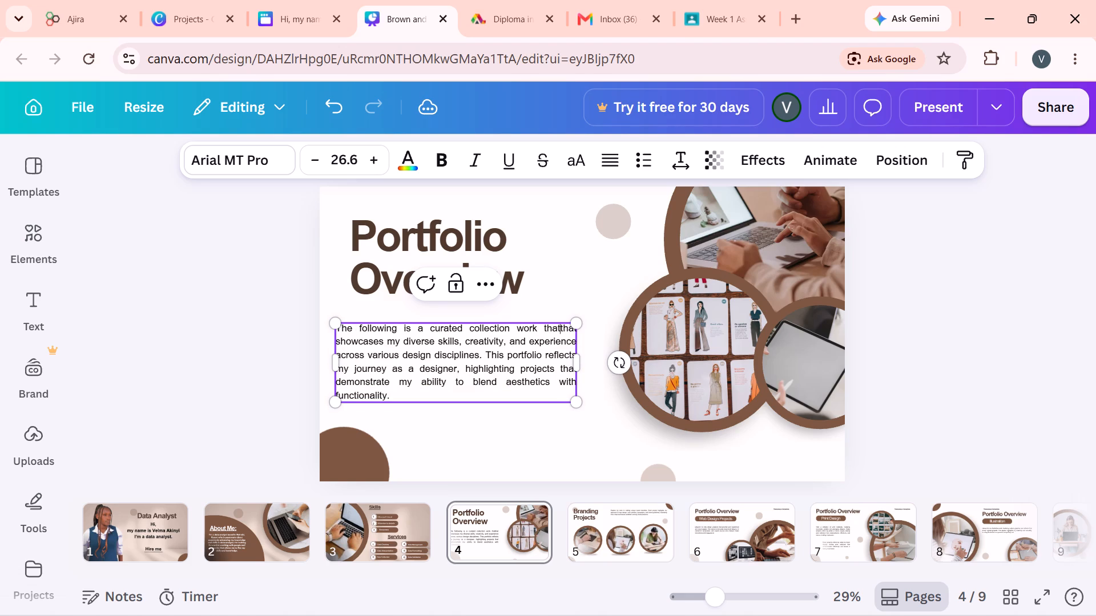
key(BackSpace)
key(BackSpace)
key(BackSpace)
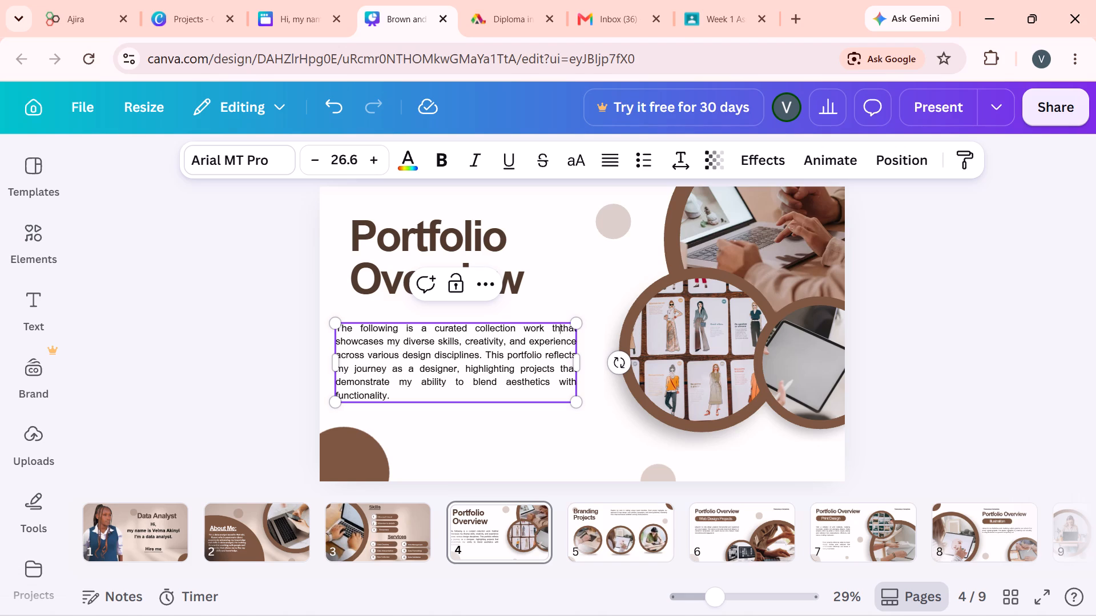
key(BackSpace)
key(BackSpace)
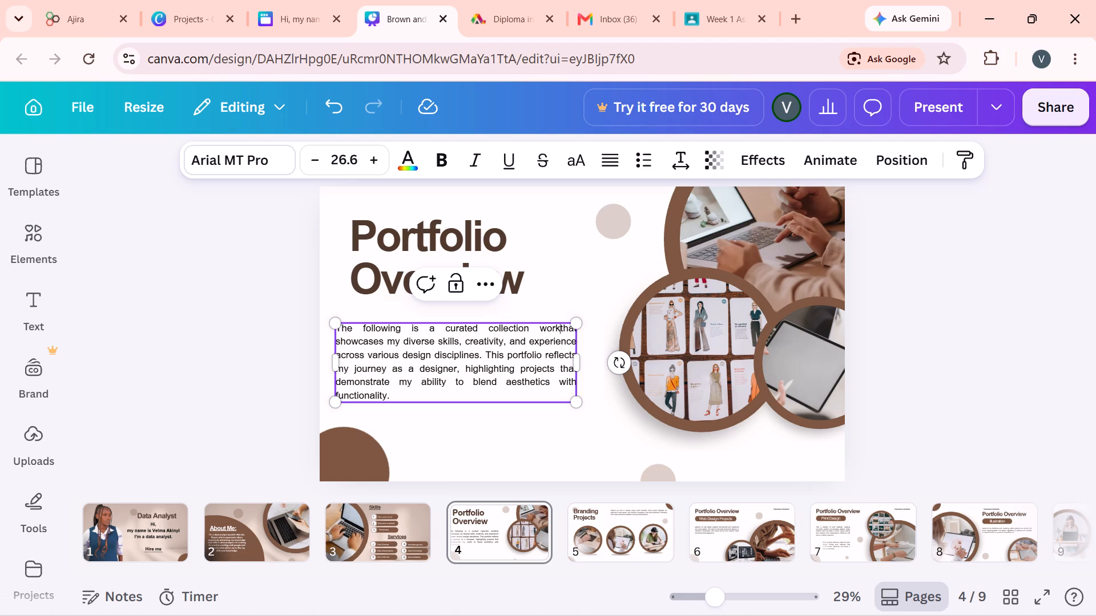
key(space)
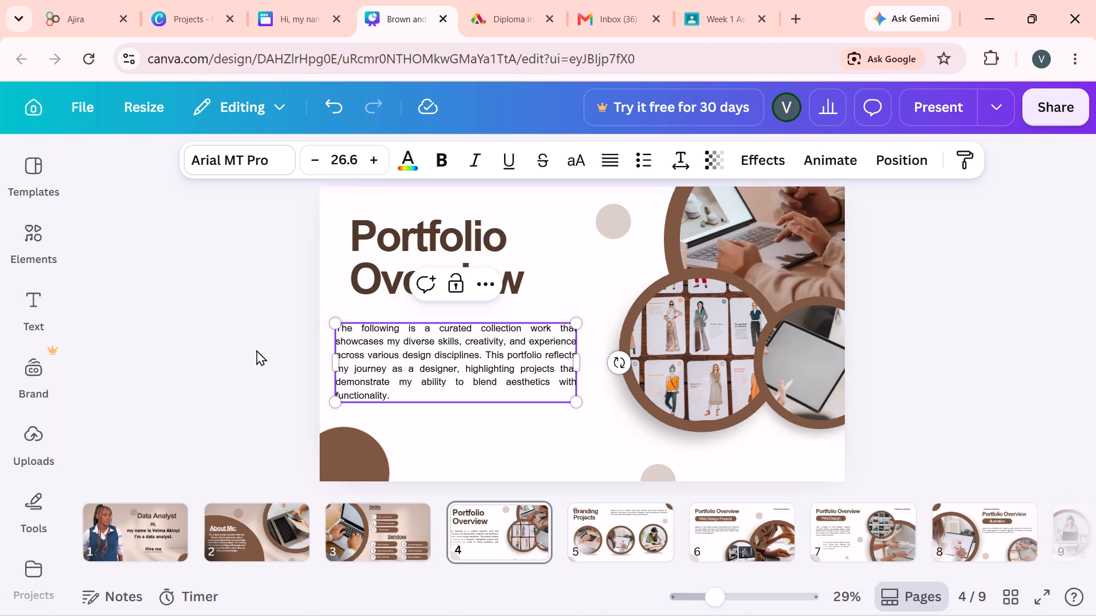
Replace the comma after "skills" with "and" so the phrase reads "diverse skills and creativity".
click(435, 342)
click(481, 356)
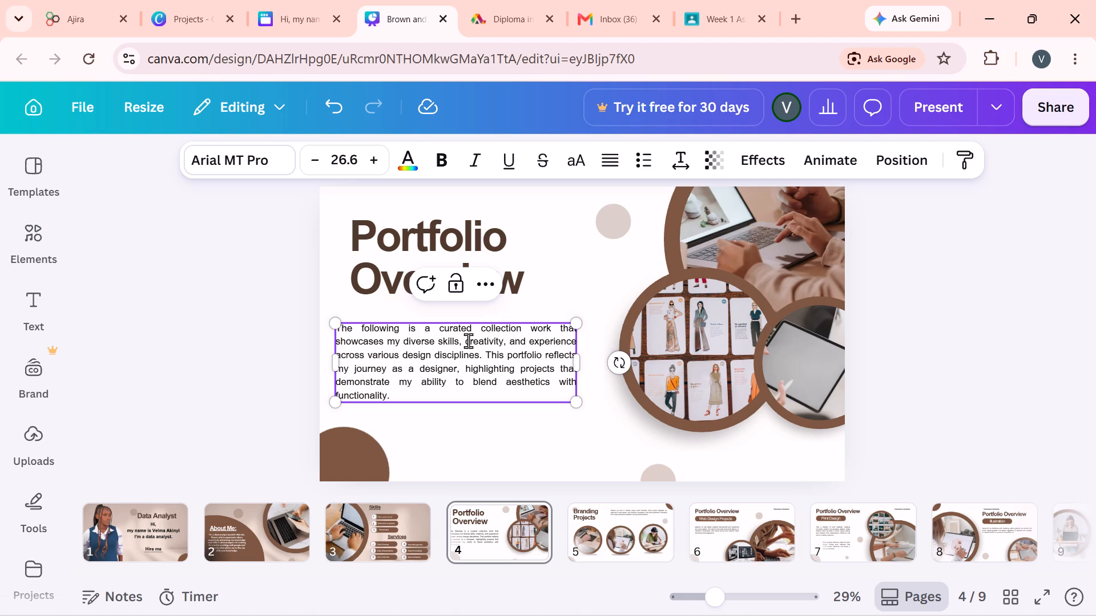
click(468, 341)
key(BackSpace)
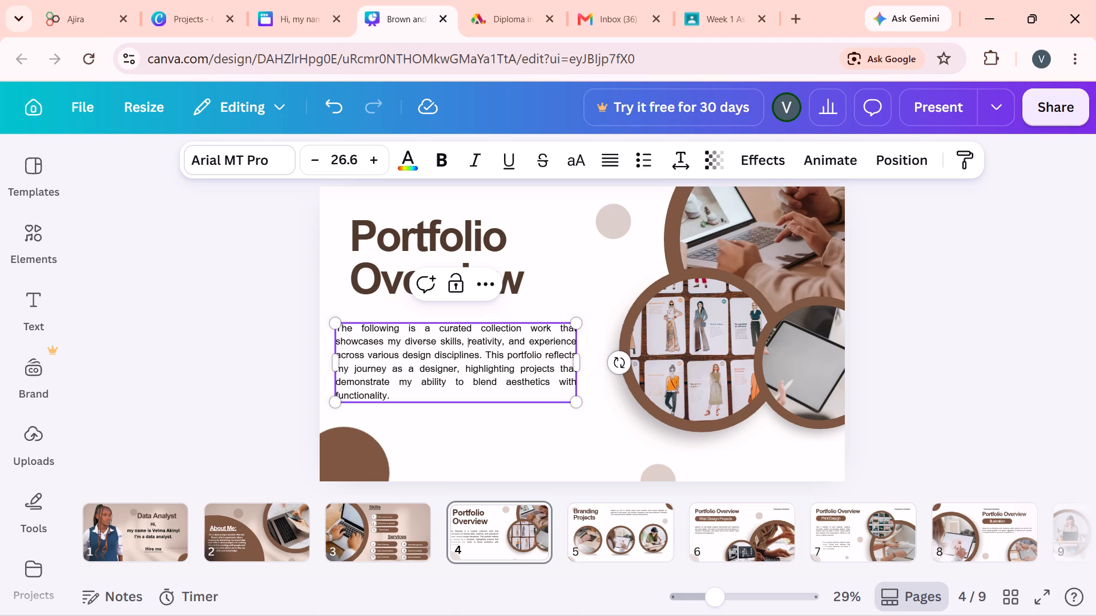
key(BackSpace)
key(BackSpace)
key(space)
text(and)
key(space)
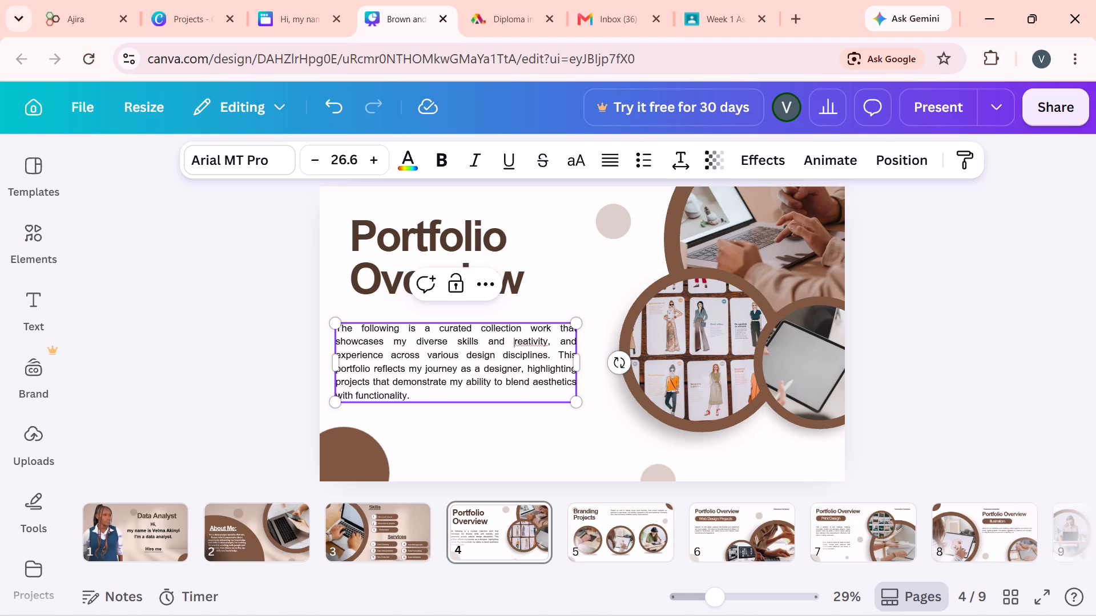
key(c)
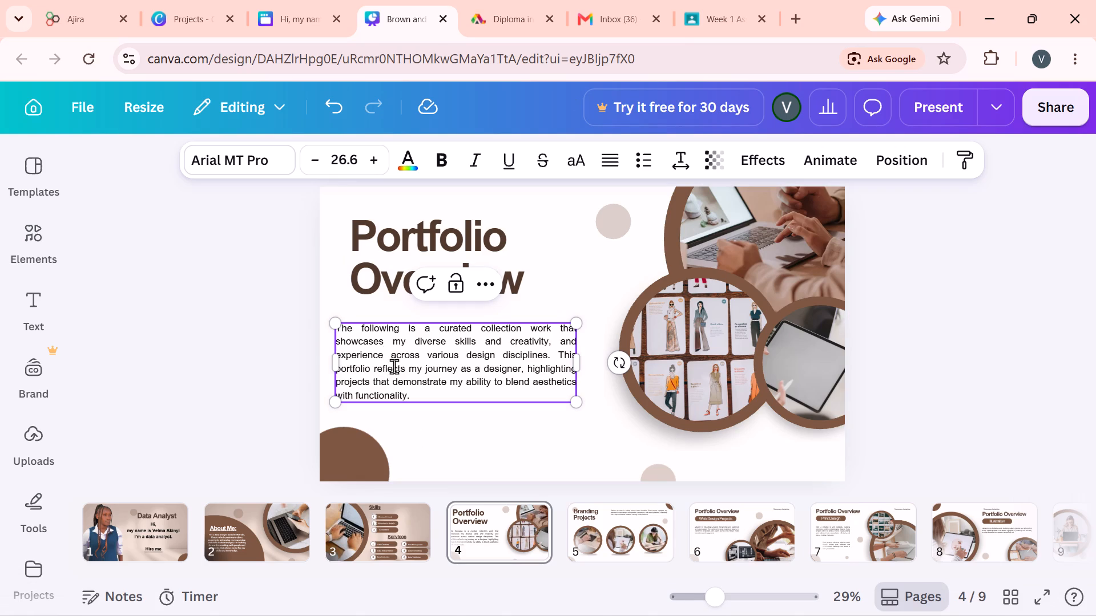
Delete ", and experience across various design disciplines." following "creativity" in the first sentence.
click(549, 356)
key(BackSpace)
key(BackSpace)
key(BackSpace)
key(BackSpace)
key(BackSpace)
key(BackSpace)
key(BackSpace)
key(BackSpace)
key(BackSpace)
key(BackSpace)
key(BackSpace)
key(BackSpace)
key(BackSpace)
key(BackSpace)
key(BackSpace)
key(BackSpace)
key(BackSpace)
key(BackSpace)
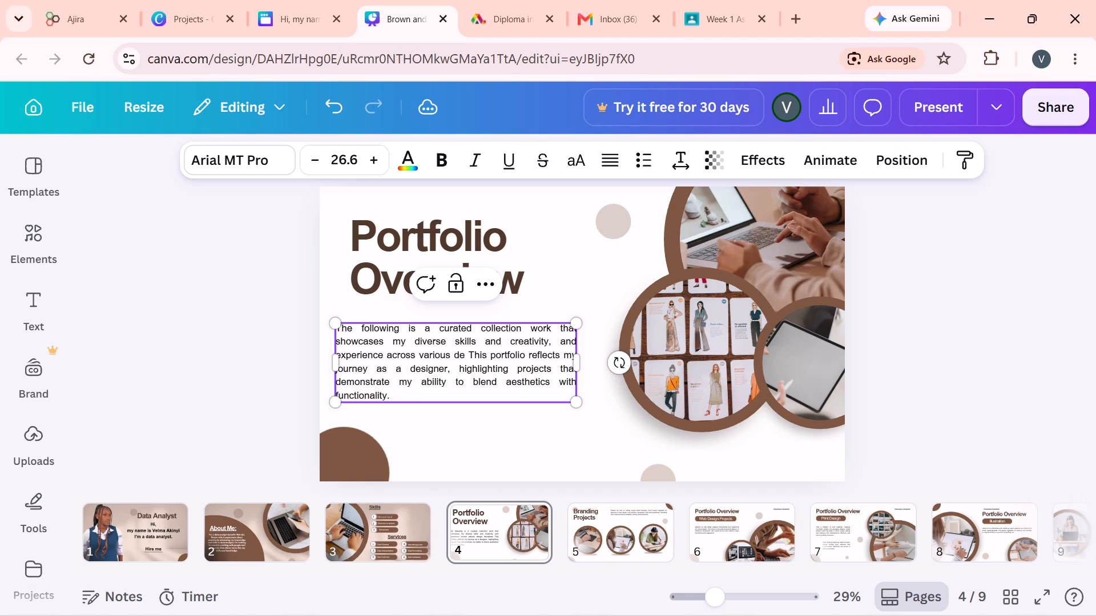
key(BackSpace)
key(BackSpace)
key(BackSpace)
key(BackSpace)
key(BackSpace)
key(BackSpace)
key(BackSpace)
key(BackSpace)
key(BackSpace)
key(BackSpace)
key(BackSpace)
key(BackSpace)
key(BackSpace)
key(BackSpace)
key(BackSpace)
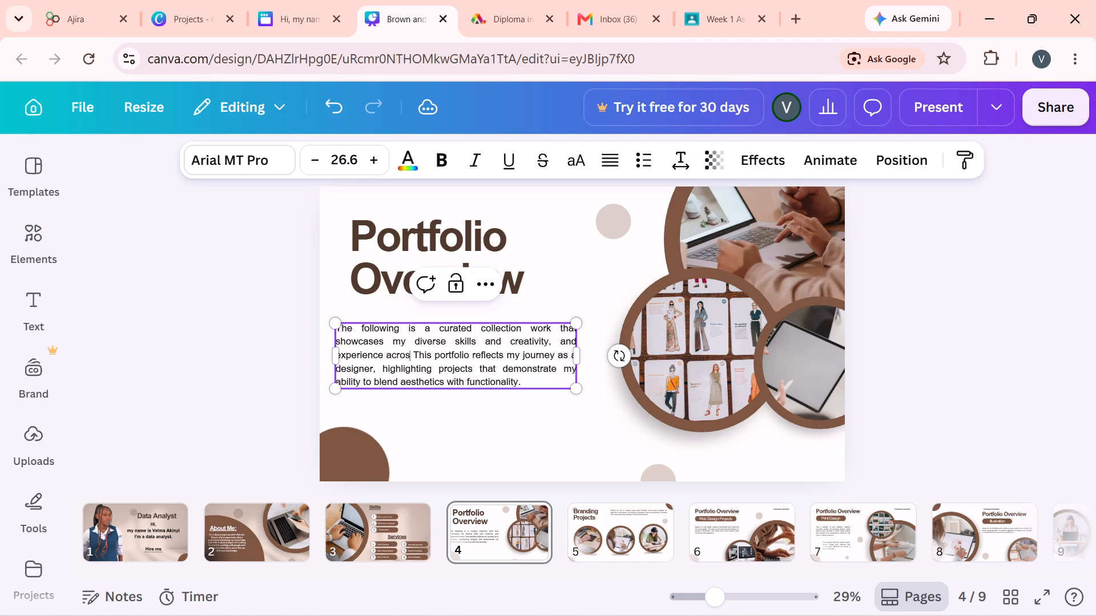
key(BackSpace)
key(BackSpace)
key(BackSpace)
key(BackSpace)
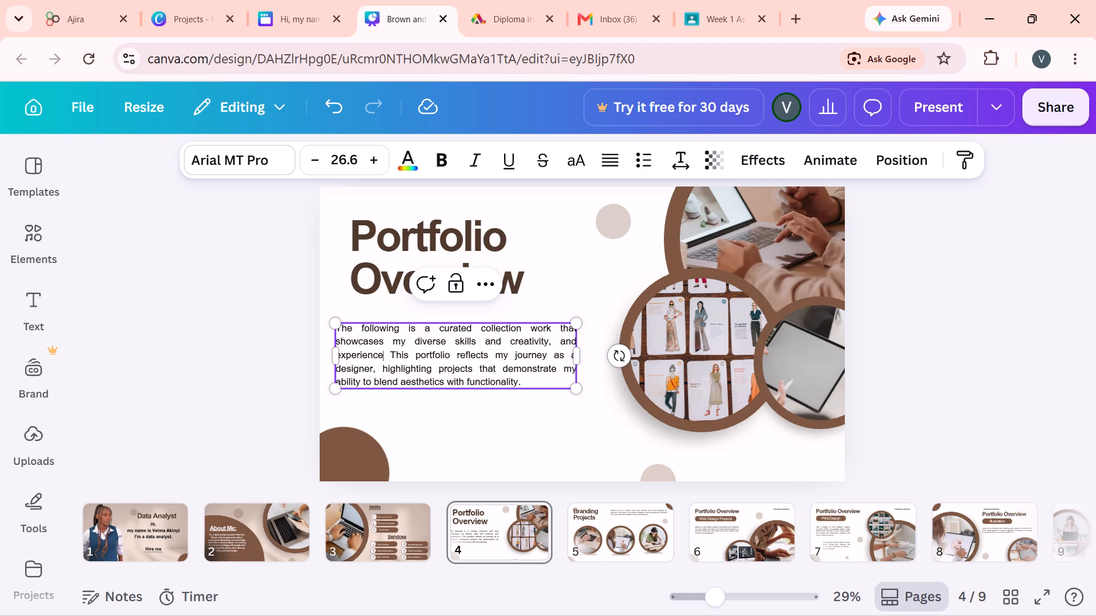
key(BackSpace)
key(BackSpace)
key(BackSpace)
key(BackSpace)
key(BackSpace)
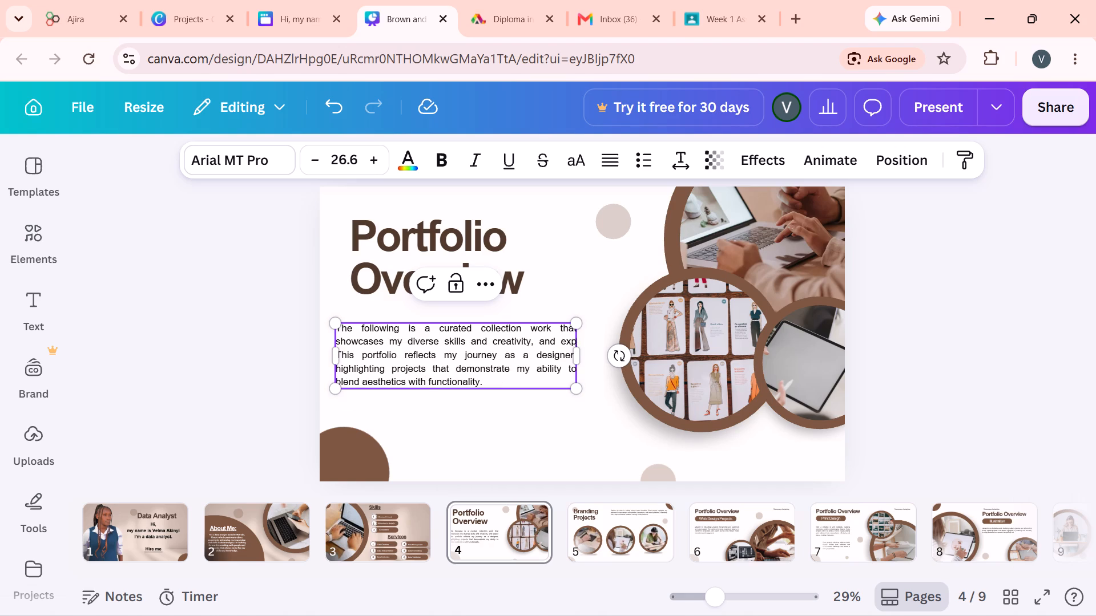
key(BackSpace)
key(BackSpace)
key(BackSpace)
key(BackSpace)
key(BackSpace)
key(BackSpace)
key(BackSpace)
key(BackSpace)
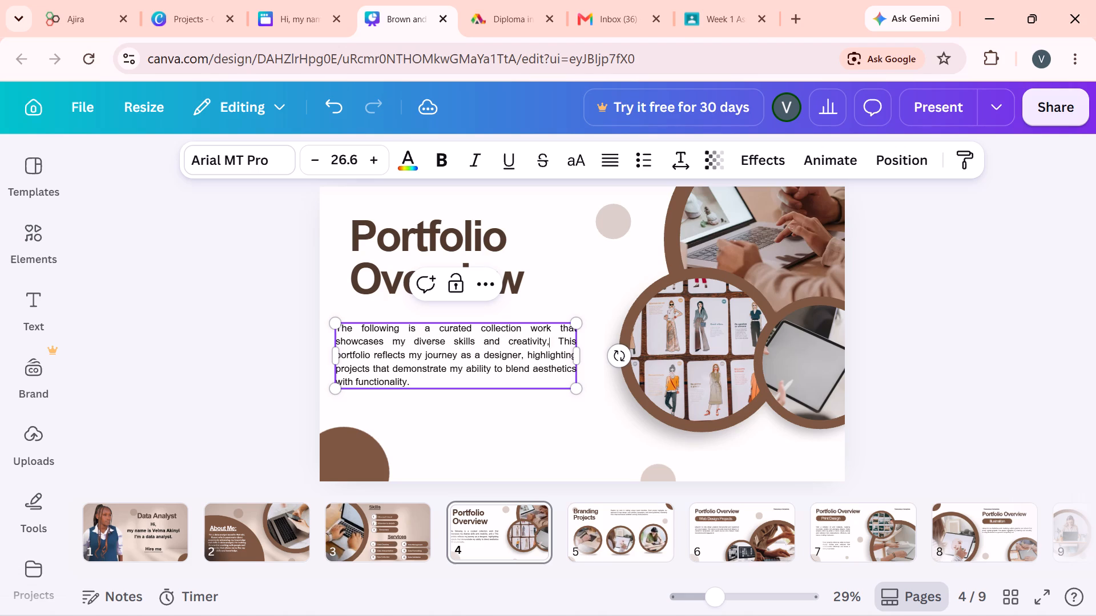
key(BackSpace)
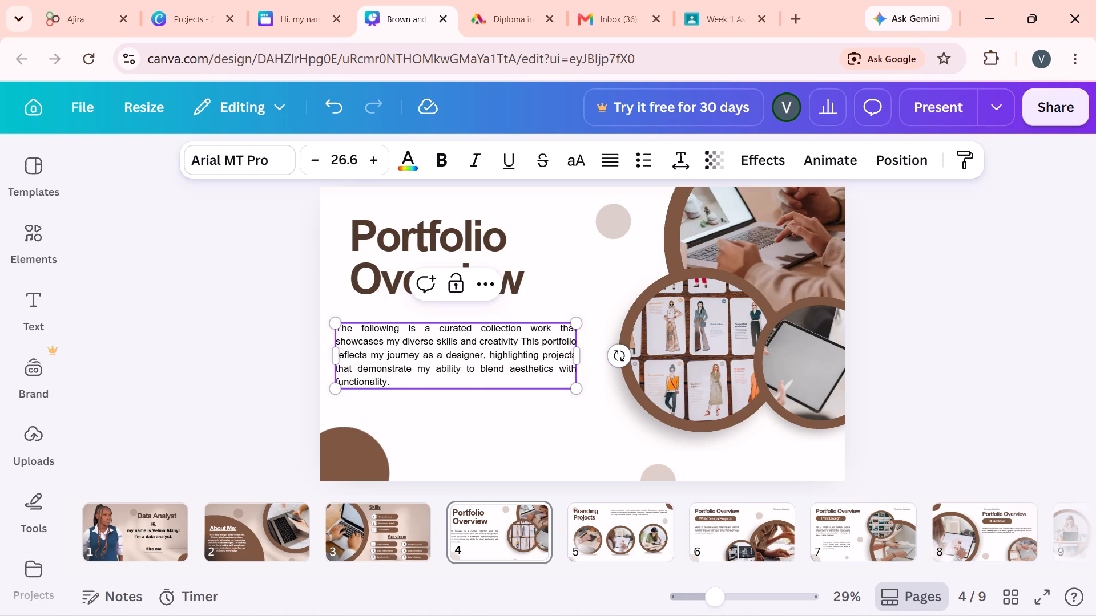
Insert "of" between "collection" and "work" in the first sentence of the page 4 Portfolio Overview paragraph.
click(524, 329)
key(space)
text(of)
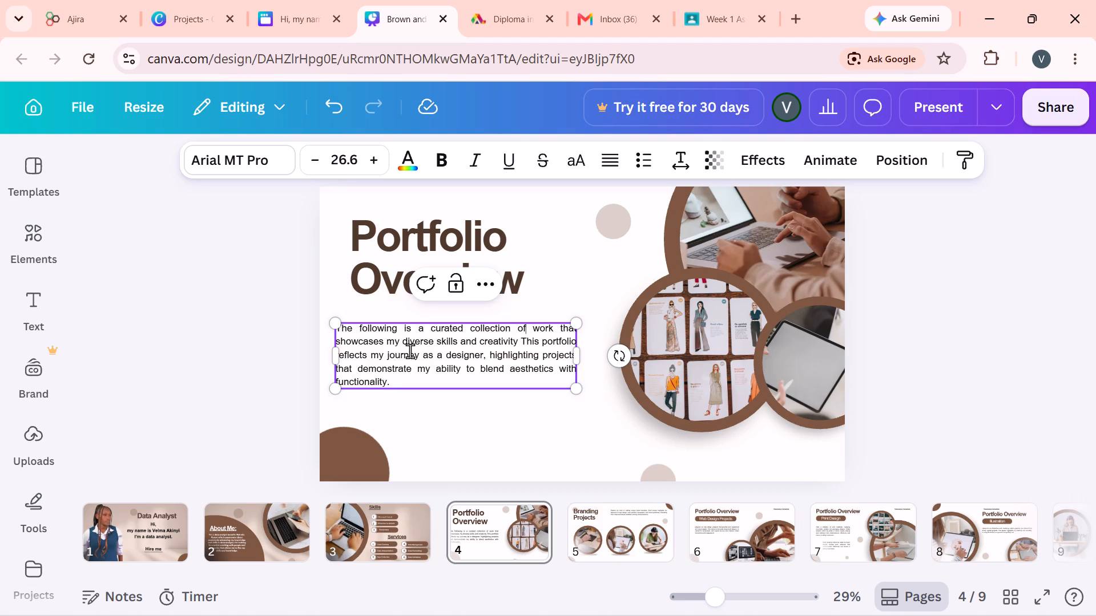
Complete the first sentence by adding "in data analysis." after "creativity".
click(523, 343)
text(in)
key(space)
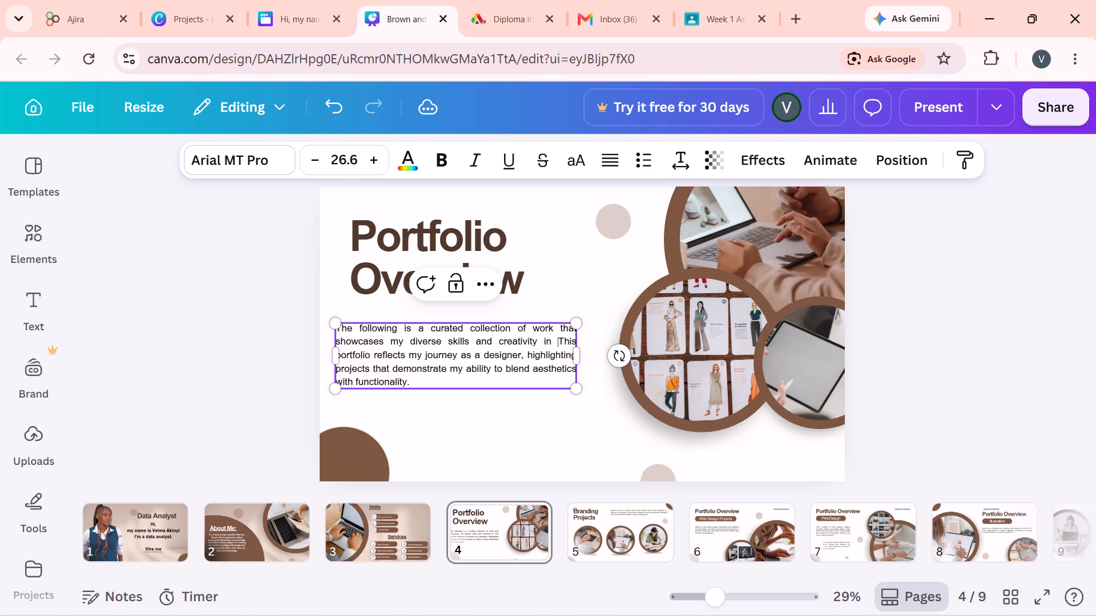
text(data)
key(space)
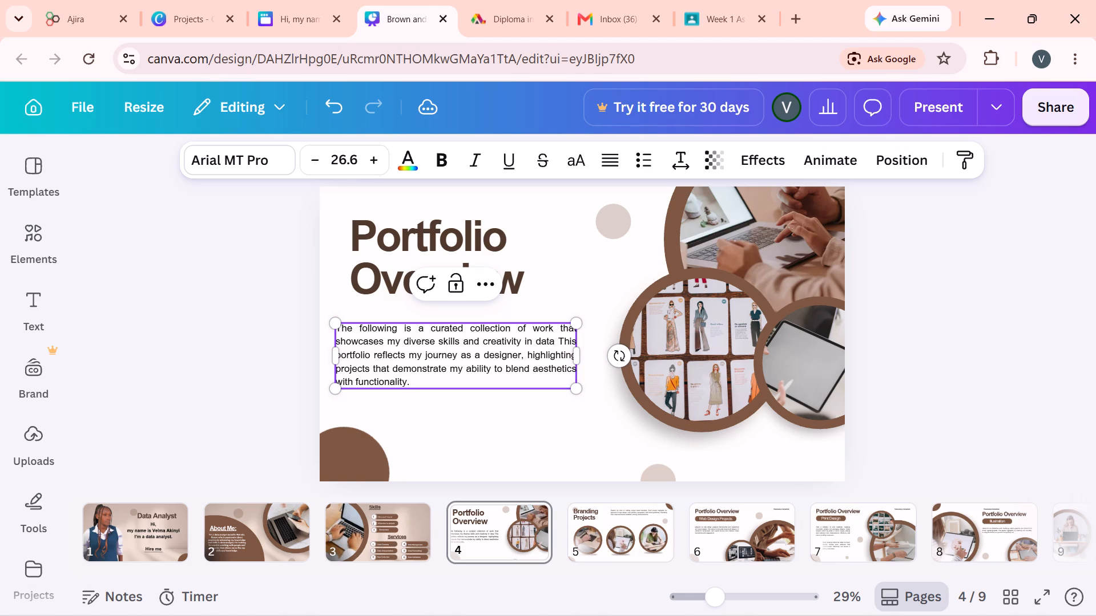
text(na)
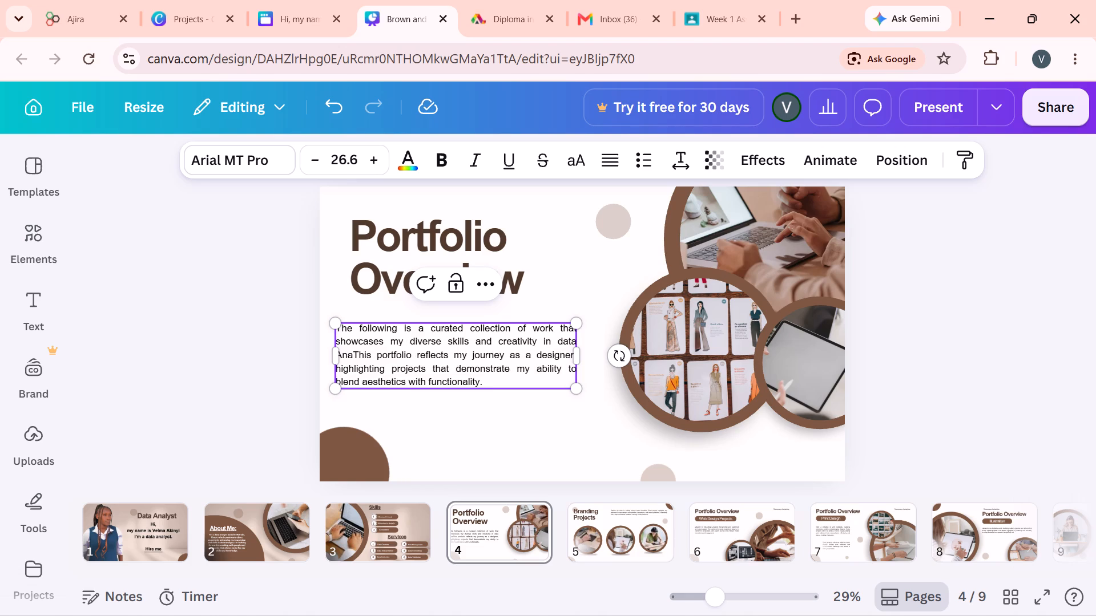
key(BackSpace)
key(BackSpace)
key(BackSpace)
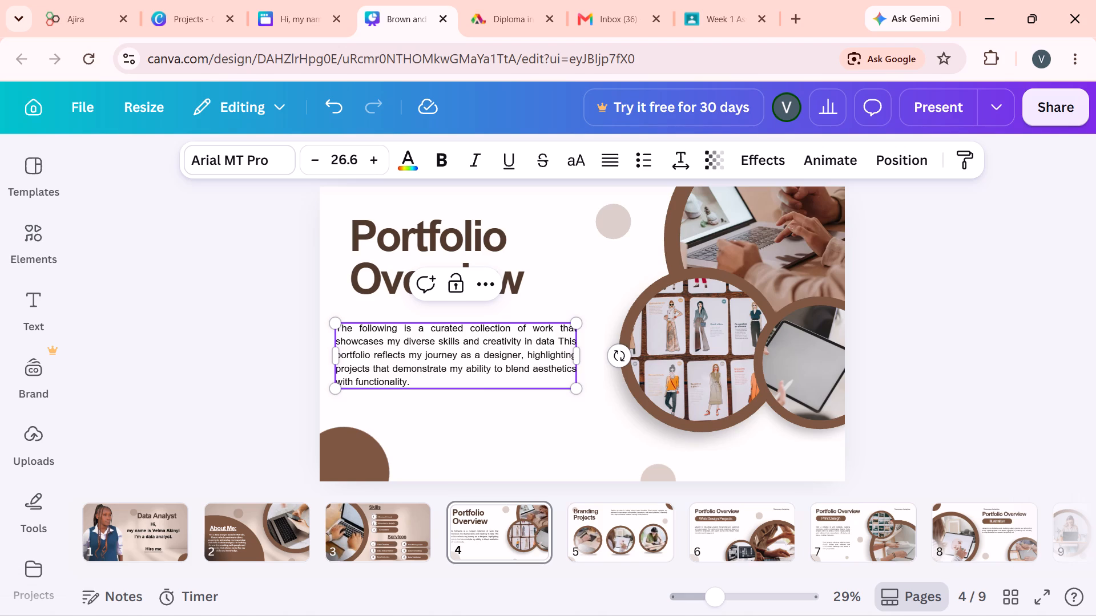
text(analysis)
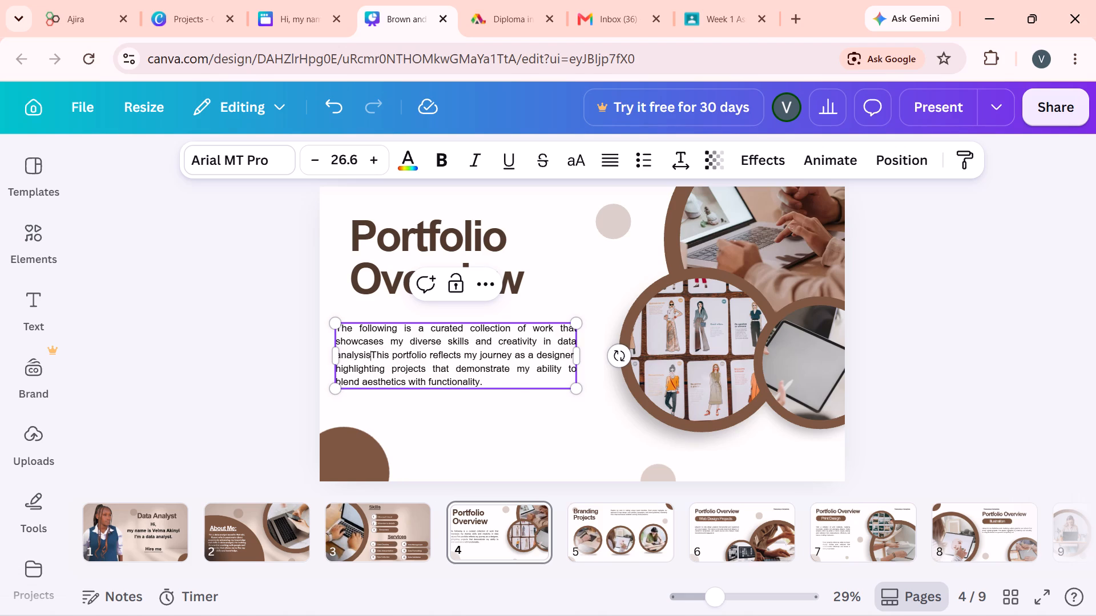
key(period)
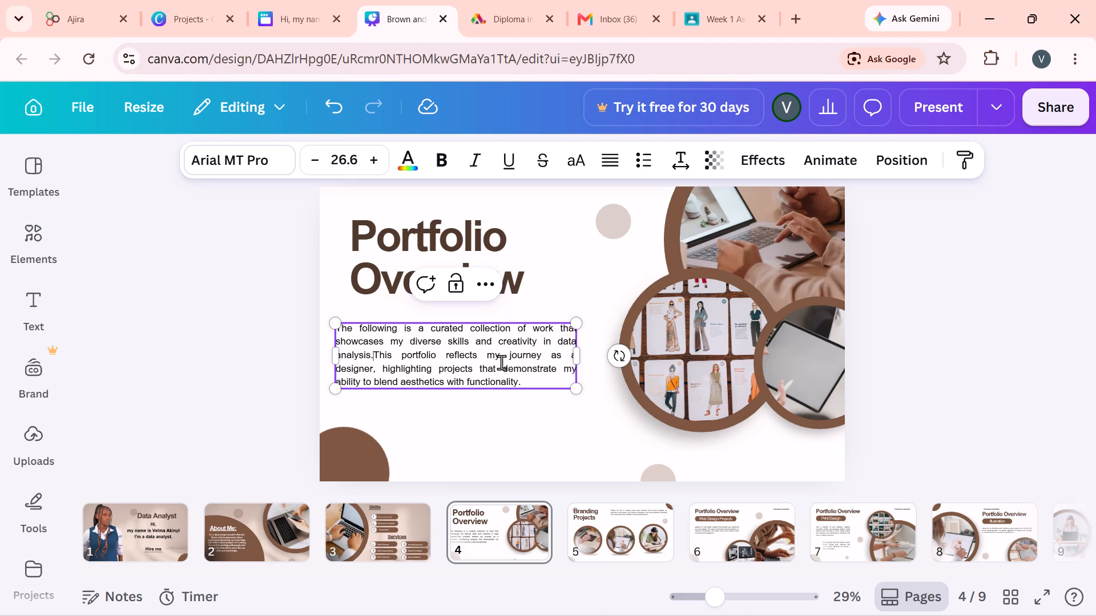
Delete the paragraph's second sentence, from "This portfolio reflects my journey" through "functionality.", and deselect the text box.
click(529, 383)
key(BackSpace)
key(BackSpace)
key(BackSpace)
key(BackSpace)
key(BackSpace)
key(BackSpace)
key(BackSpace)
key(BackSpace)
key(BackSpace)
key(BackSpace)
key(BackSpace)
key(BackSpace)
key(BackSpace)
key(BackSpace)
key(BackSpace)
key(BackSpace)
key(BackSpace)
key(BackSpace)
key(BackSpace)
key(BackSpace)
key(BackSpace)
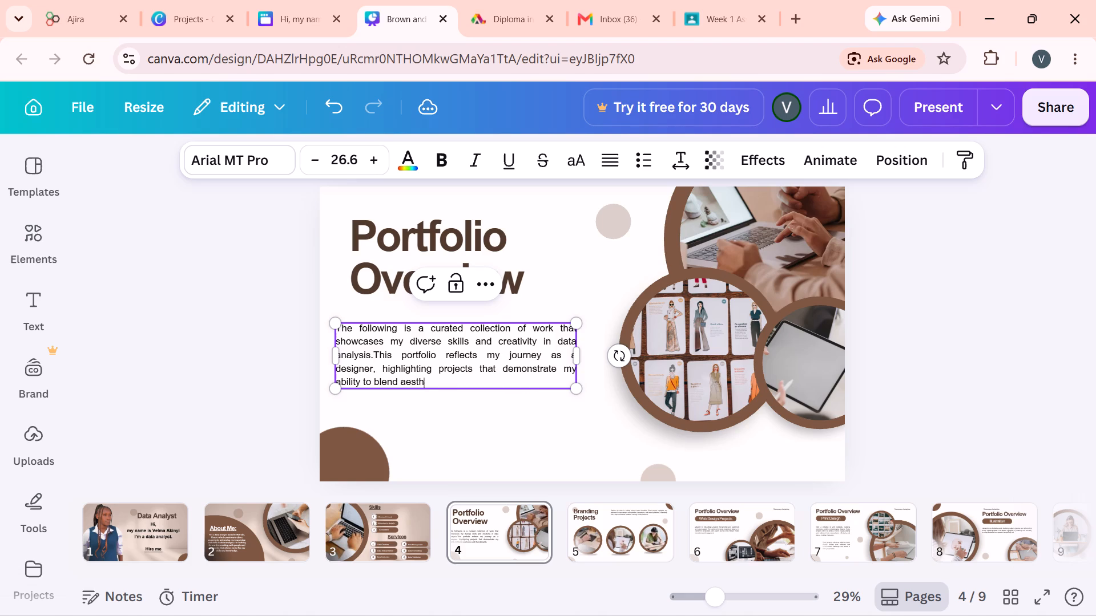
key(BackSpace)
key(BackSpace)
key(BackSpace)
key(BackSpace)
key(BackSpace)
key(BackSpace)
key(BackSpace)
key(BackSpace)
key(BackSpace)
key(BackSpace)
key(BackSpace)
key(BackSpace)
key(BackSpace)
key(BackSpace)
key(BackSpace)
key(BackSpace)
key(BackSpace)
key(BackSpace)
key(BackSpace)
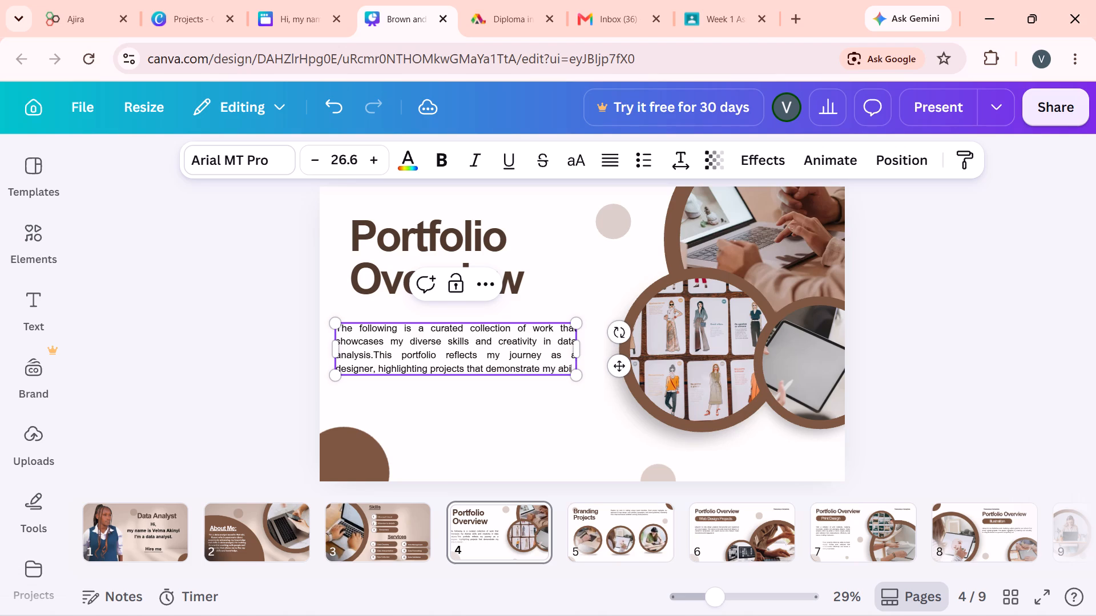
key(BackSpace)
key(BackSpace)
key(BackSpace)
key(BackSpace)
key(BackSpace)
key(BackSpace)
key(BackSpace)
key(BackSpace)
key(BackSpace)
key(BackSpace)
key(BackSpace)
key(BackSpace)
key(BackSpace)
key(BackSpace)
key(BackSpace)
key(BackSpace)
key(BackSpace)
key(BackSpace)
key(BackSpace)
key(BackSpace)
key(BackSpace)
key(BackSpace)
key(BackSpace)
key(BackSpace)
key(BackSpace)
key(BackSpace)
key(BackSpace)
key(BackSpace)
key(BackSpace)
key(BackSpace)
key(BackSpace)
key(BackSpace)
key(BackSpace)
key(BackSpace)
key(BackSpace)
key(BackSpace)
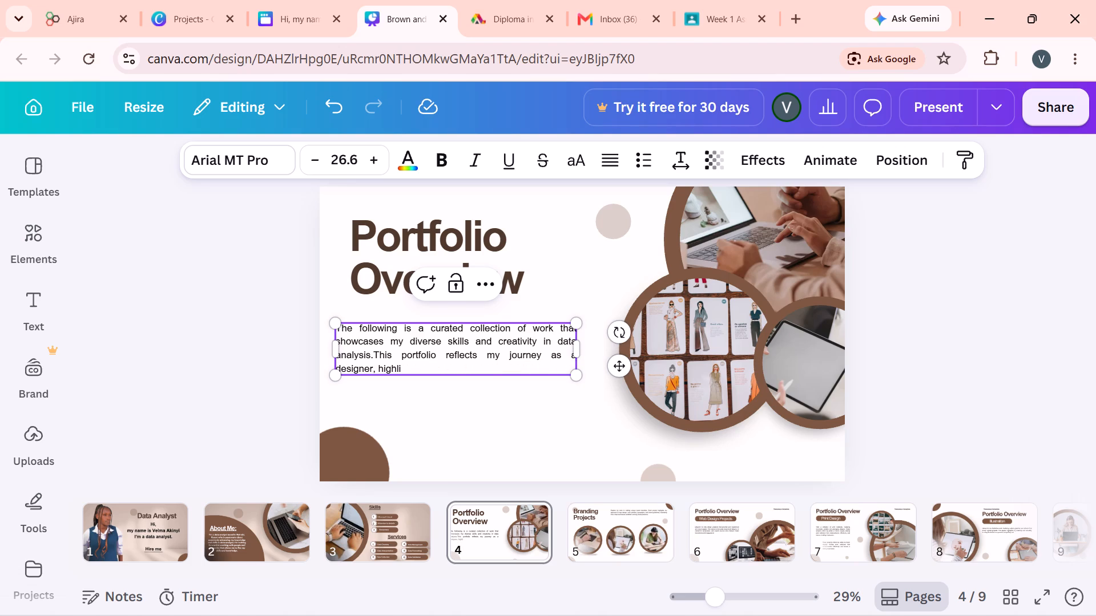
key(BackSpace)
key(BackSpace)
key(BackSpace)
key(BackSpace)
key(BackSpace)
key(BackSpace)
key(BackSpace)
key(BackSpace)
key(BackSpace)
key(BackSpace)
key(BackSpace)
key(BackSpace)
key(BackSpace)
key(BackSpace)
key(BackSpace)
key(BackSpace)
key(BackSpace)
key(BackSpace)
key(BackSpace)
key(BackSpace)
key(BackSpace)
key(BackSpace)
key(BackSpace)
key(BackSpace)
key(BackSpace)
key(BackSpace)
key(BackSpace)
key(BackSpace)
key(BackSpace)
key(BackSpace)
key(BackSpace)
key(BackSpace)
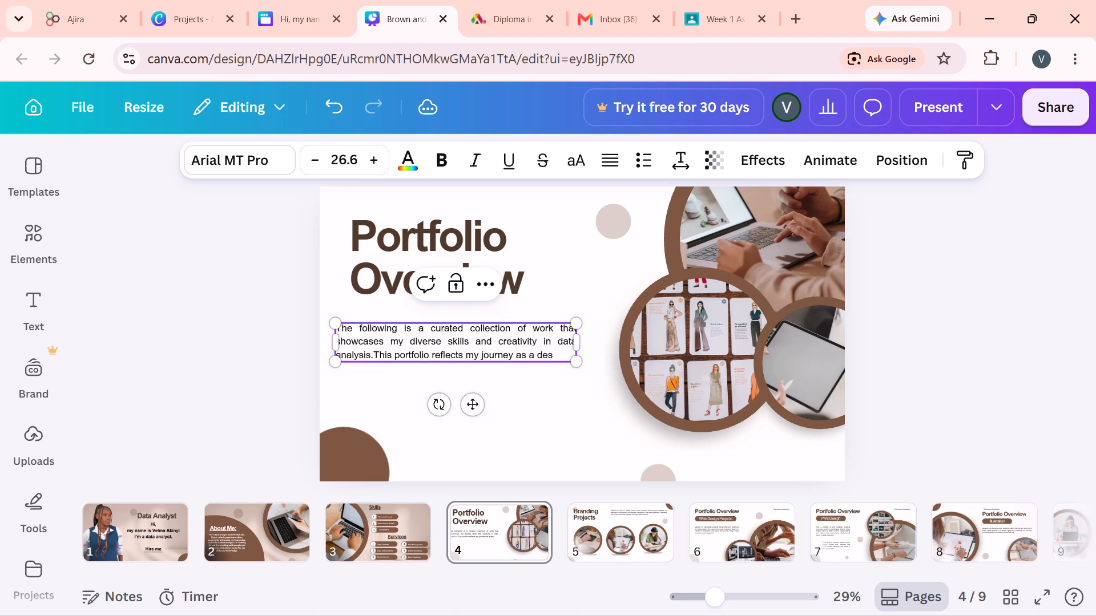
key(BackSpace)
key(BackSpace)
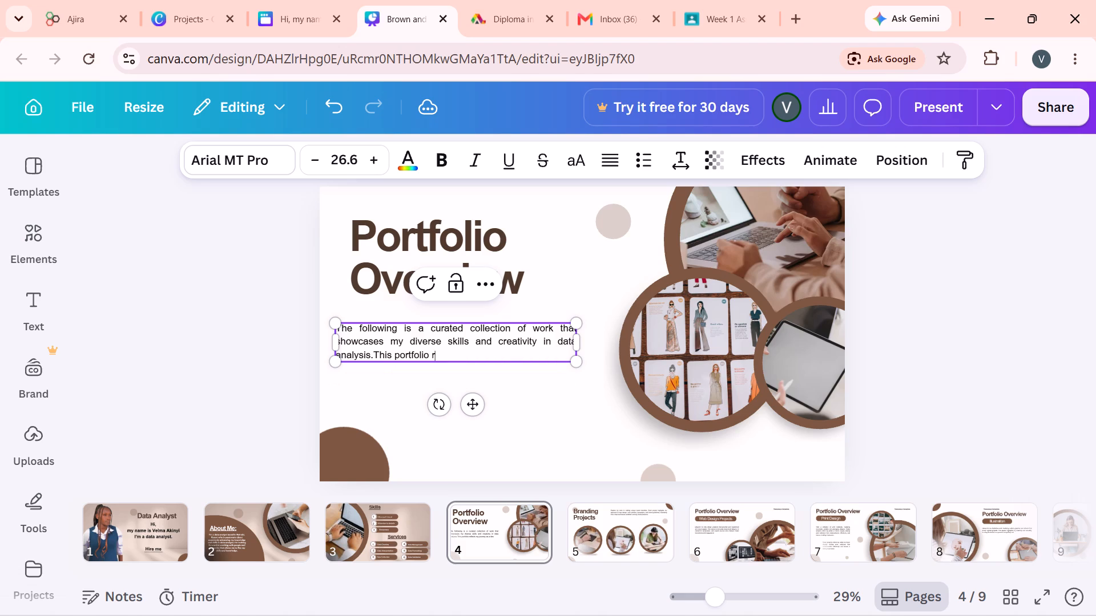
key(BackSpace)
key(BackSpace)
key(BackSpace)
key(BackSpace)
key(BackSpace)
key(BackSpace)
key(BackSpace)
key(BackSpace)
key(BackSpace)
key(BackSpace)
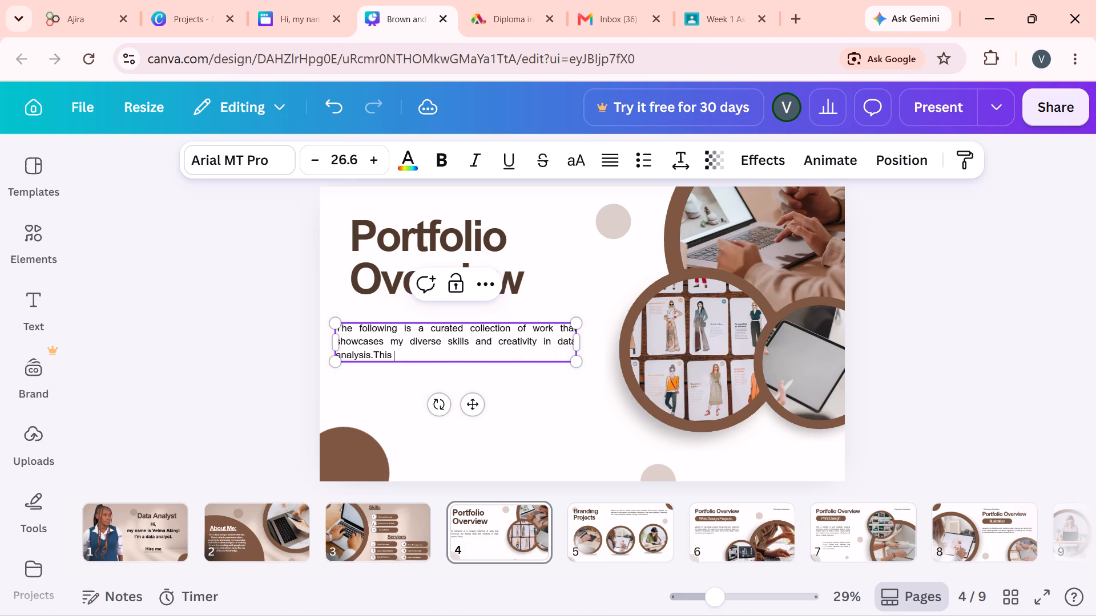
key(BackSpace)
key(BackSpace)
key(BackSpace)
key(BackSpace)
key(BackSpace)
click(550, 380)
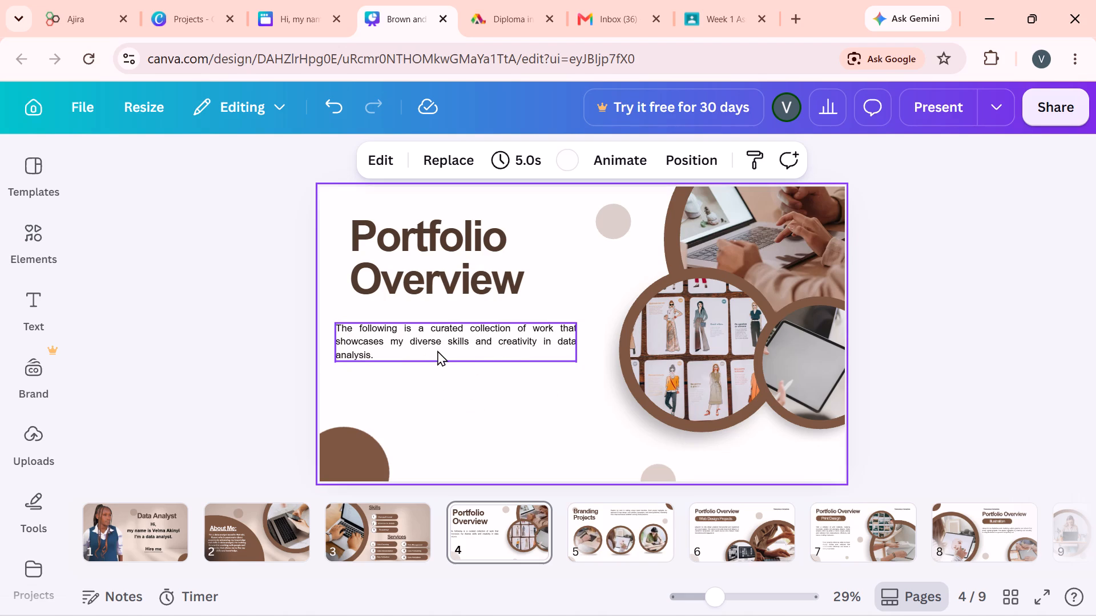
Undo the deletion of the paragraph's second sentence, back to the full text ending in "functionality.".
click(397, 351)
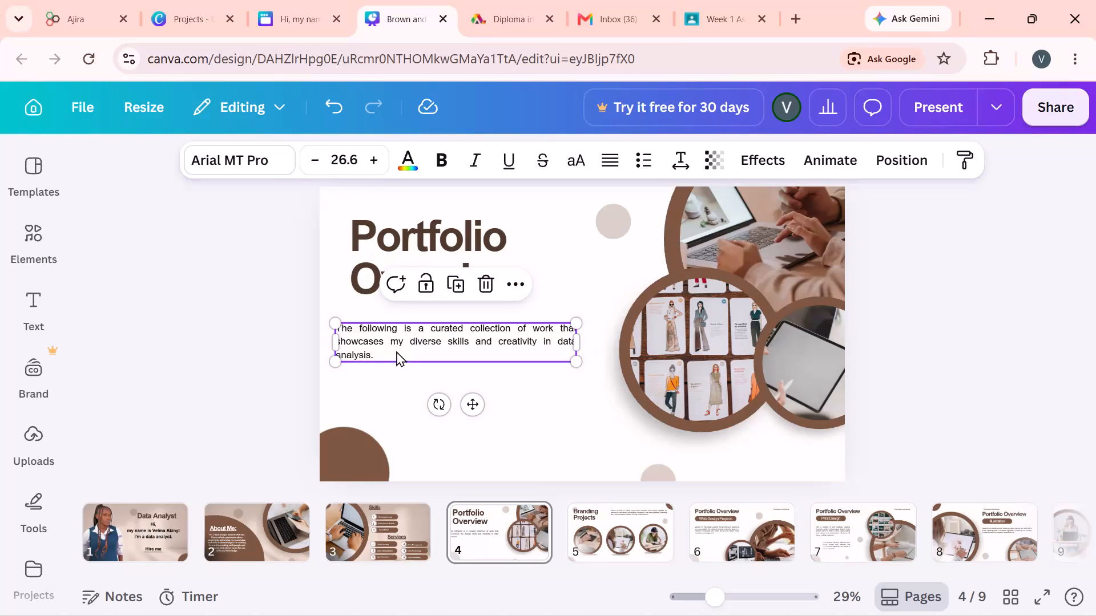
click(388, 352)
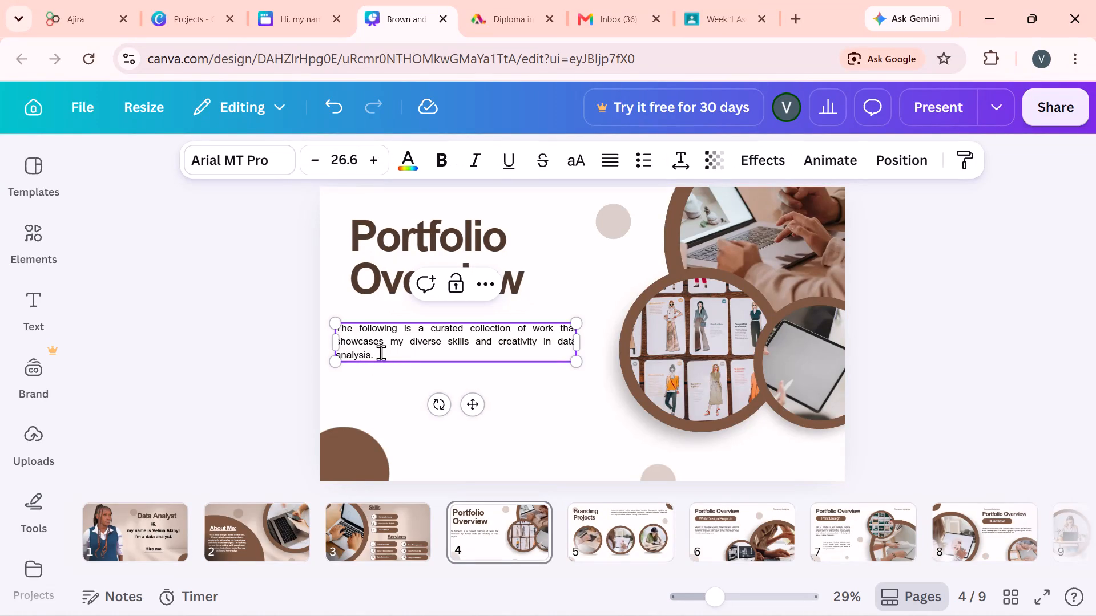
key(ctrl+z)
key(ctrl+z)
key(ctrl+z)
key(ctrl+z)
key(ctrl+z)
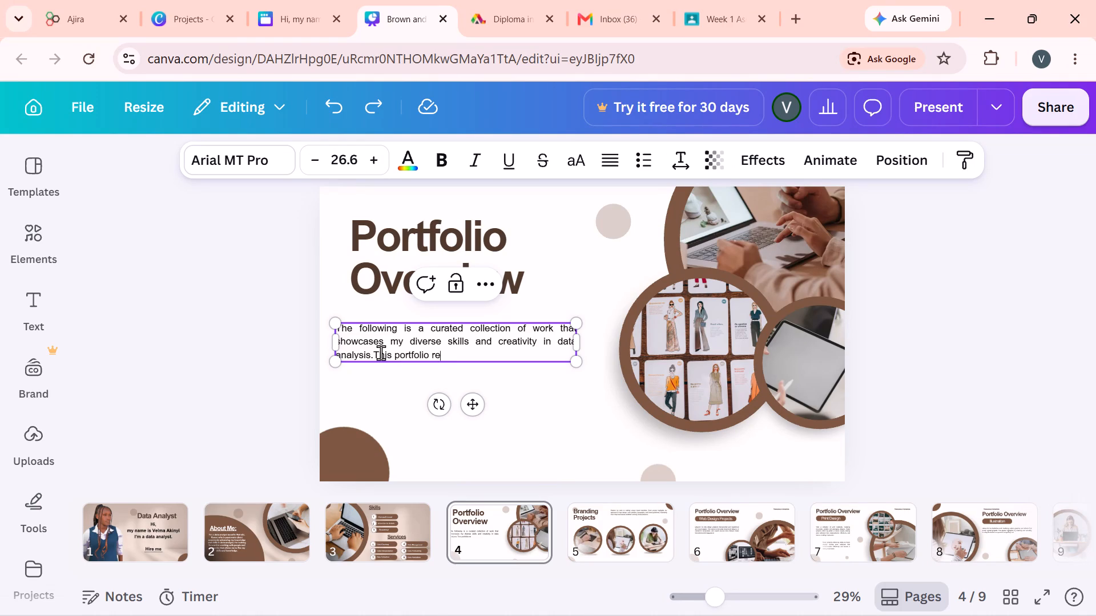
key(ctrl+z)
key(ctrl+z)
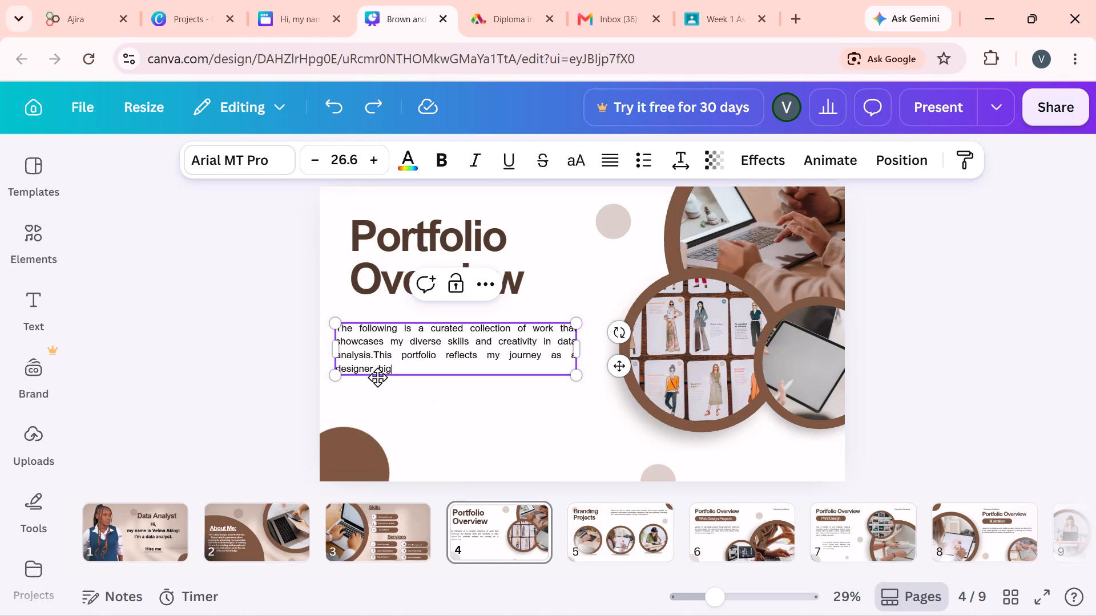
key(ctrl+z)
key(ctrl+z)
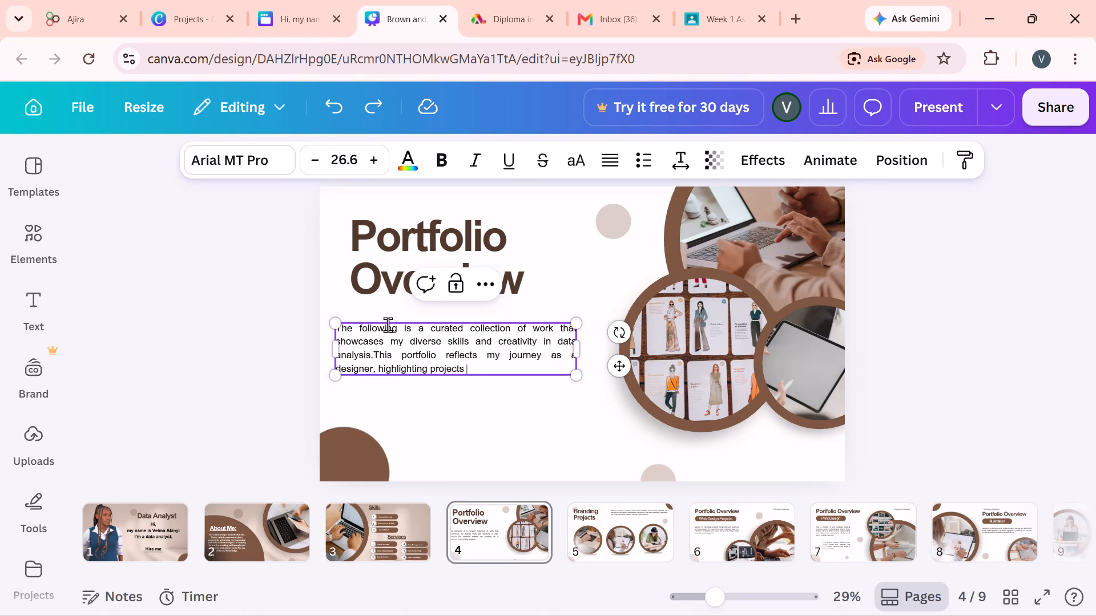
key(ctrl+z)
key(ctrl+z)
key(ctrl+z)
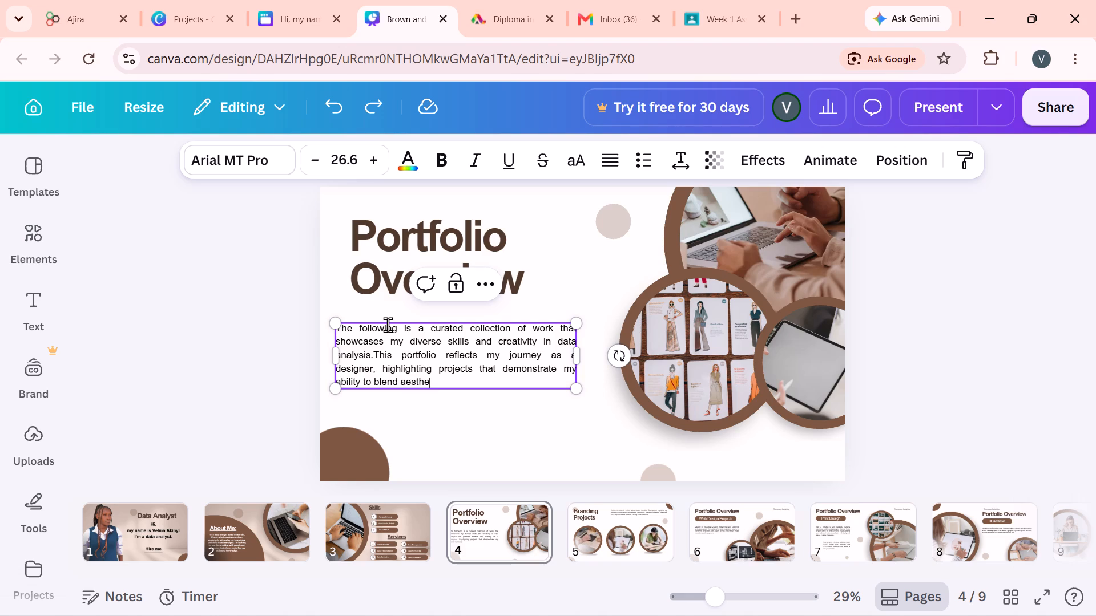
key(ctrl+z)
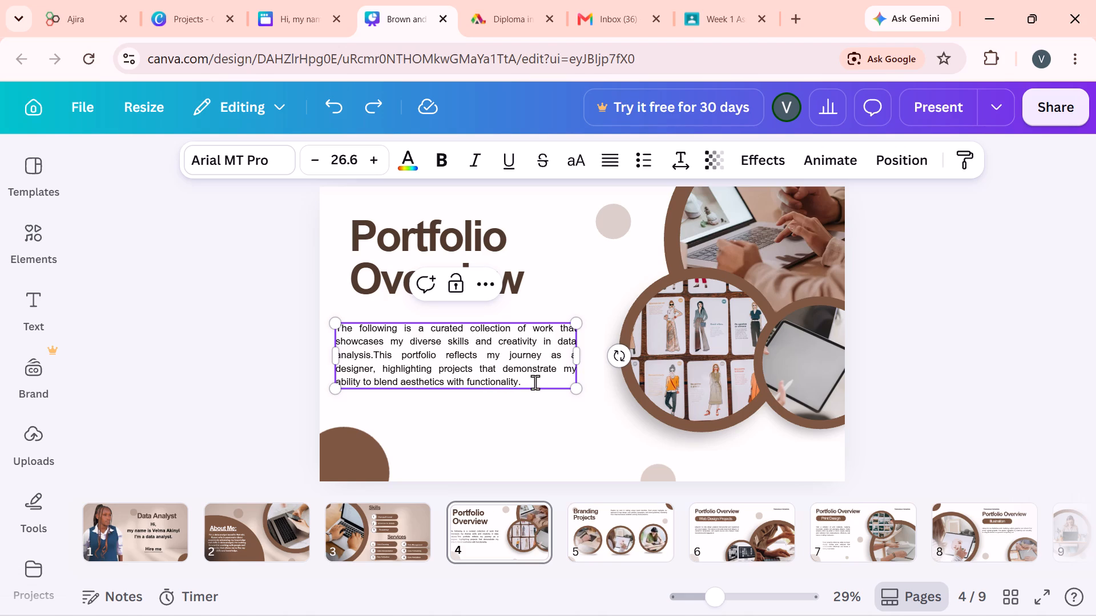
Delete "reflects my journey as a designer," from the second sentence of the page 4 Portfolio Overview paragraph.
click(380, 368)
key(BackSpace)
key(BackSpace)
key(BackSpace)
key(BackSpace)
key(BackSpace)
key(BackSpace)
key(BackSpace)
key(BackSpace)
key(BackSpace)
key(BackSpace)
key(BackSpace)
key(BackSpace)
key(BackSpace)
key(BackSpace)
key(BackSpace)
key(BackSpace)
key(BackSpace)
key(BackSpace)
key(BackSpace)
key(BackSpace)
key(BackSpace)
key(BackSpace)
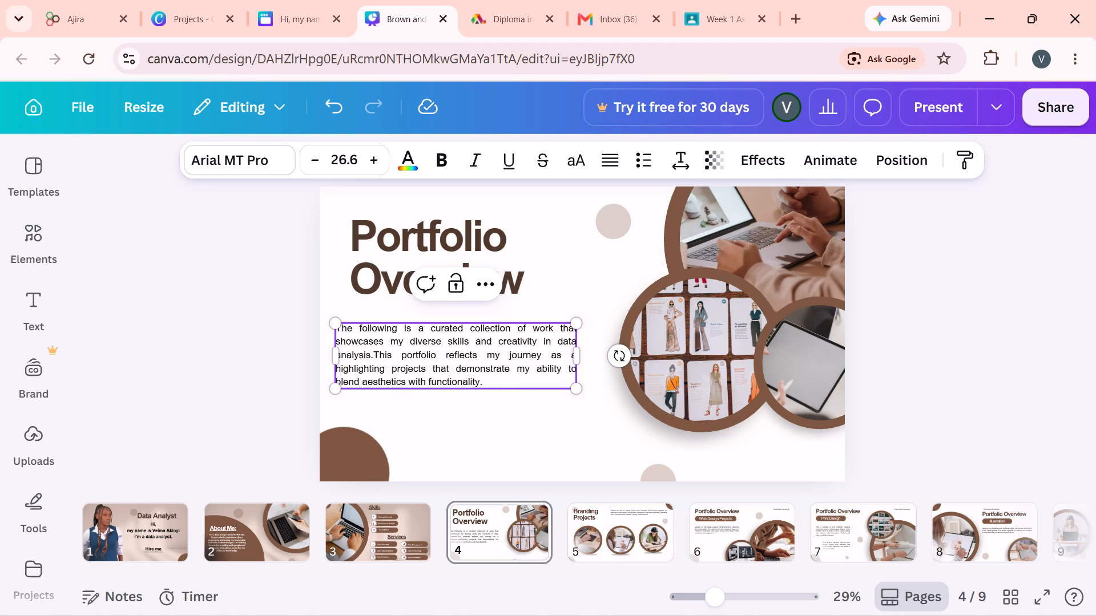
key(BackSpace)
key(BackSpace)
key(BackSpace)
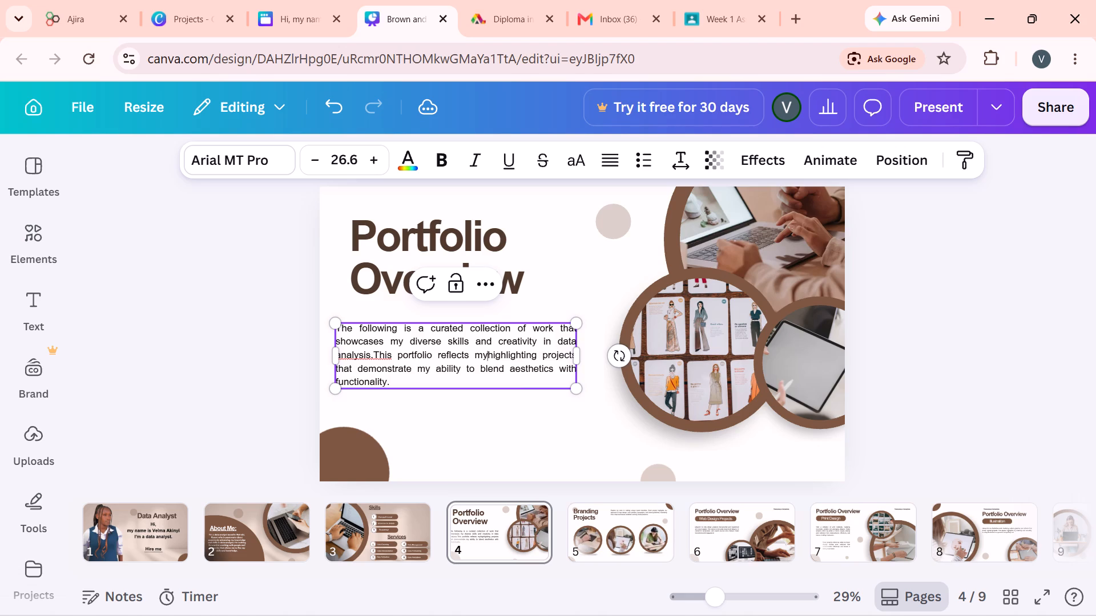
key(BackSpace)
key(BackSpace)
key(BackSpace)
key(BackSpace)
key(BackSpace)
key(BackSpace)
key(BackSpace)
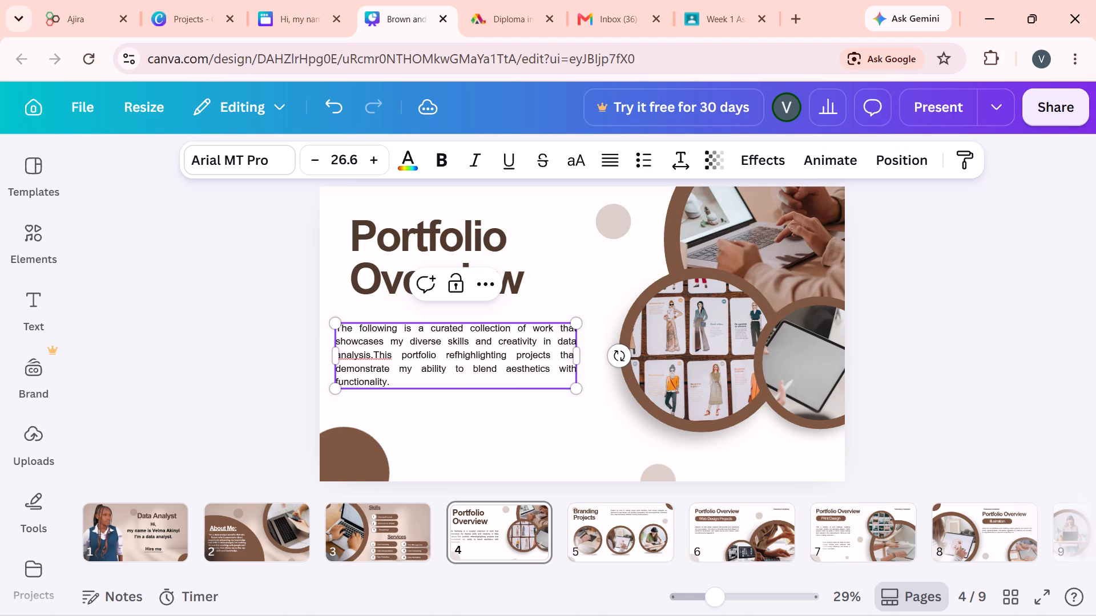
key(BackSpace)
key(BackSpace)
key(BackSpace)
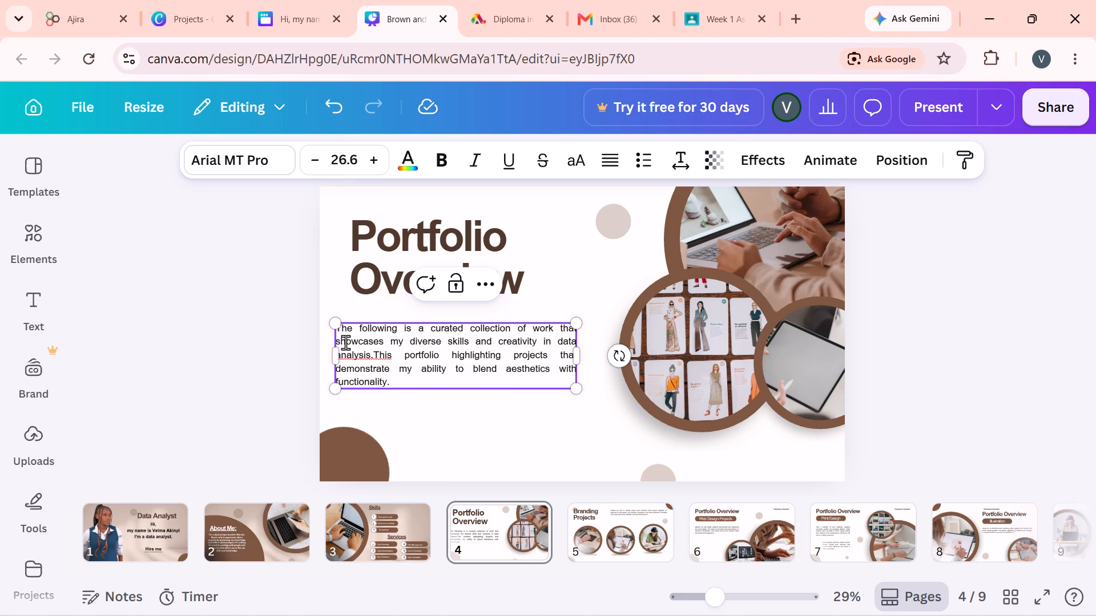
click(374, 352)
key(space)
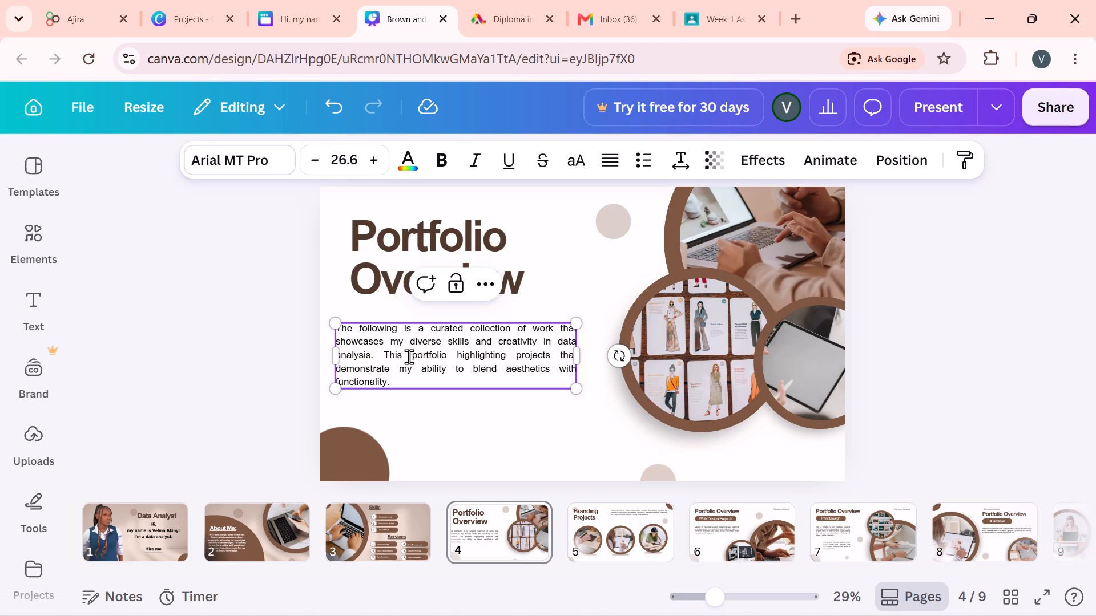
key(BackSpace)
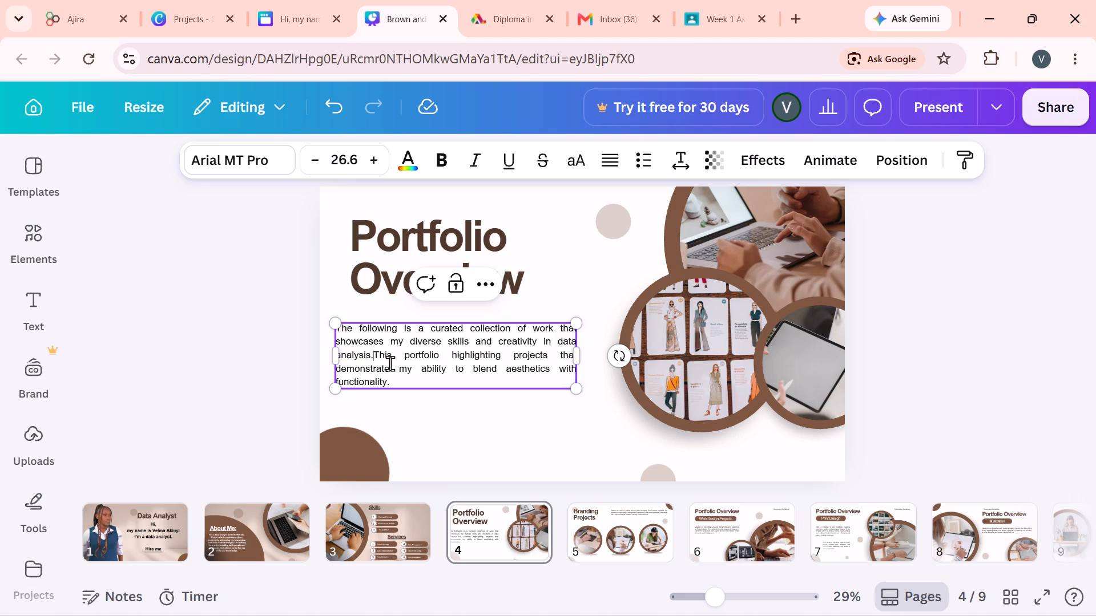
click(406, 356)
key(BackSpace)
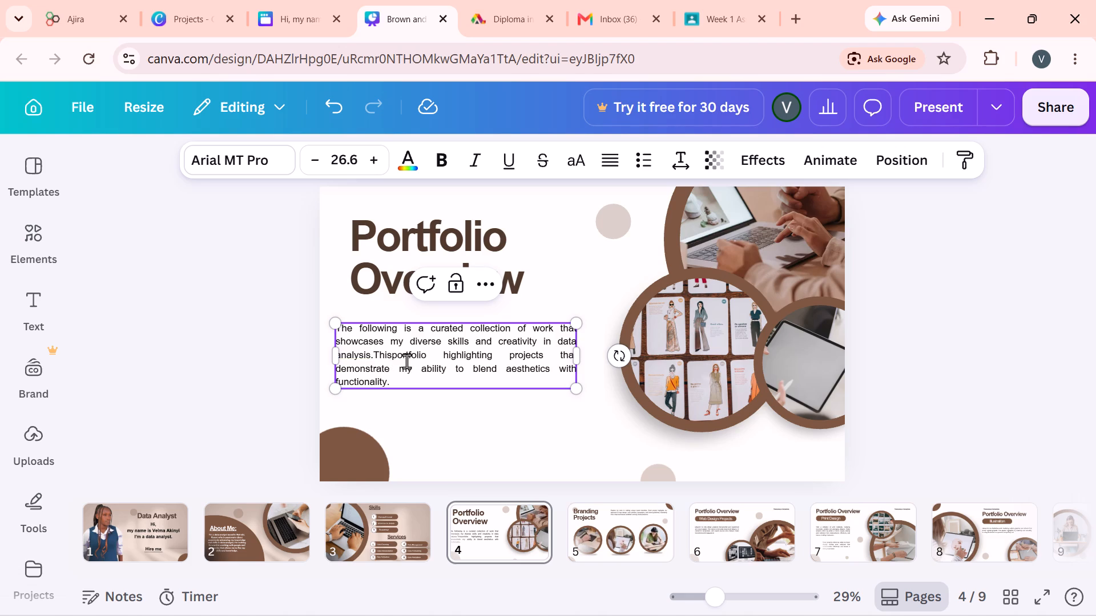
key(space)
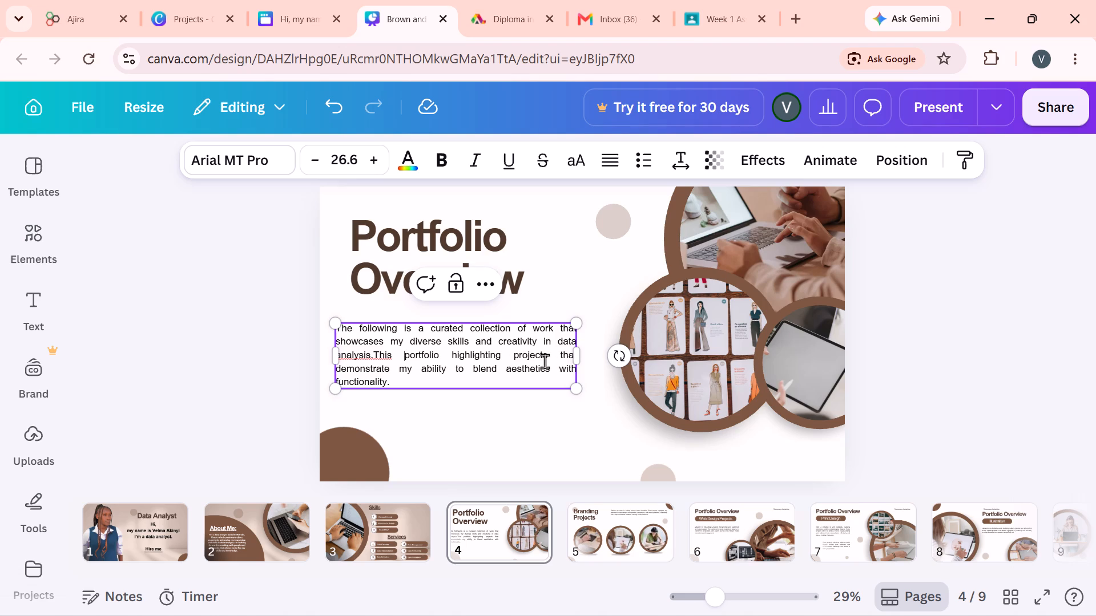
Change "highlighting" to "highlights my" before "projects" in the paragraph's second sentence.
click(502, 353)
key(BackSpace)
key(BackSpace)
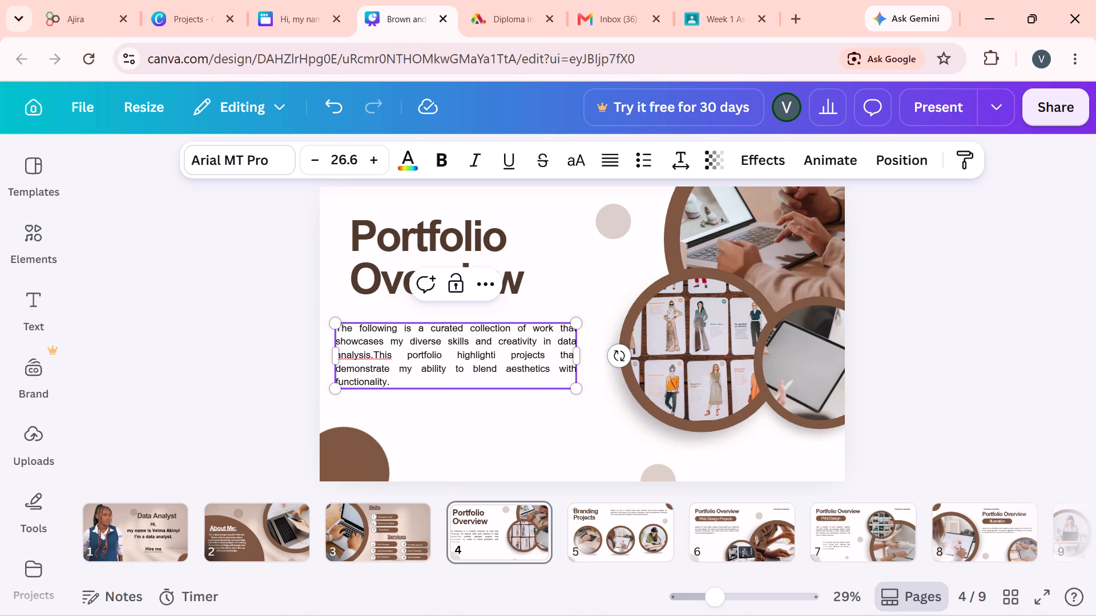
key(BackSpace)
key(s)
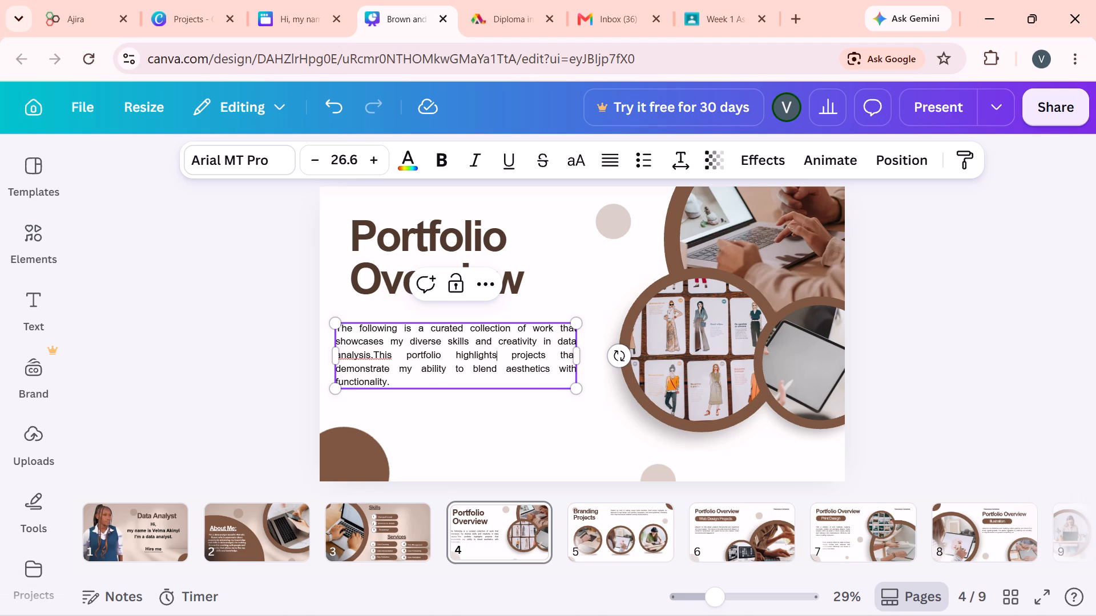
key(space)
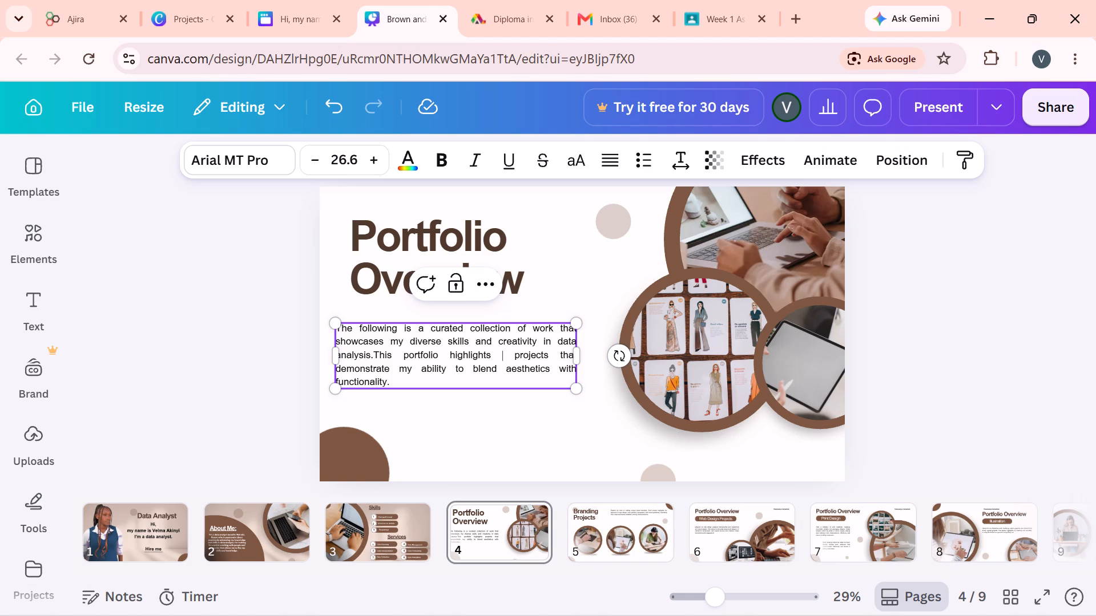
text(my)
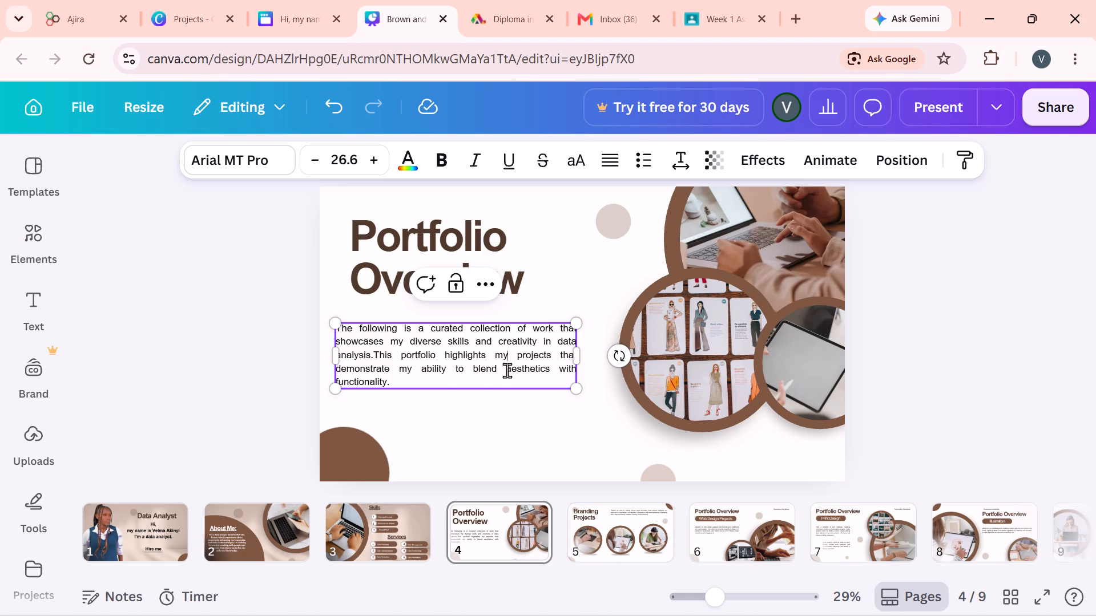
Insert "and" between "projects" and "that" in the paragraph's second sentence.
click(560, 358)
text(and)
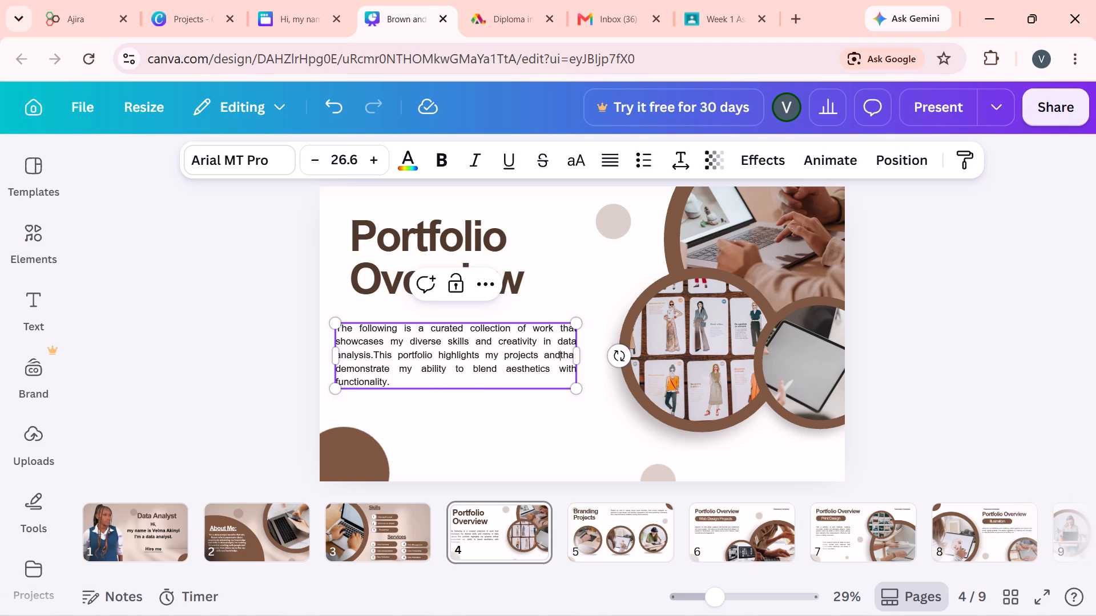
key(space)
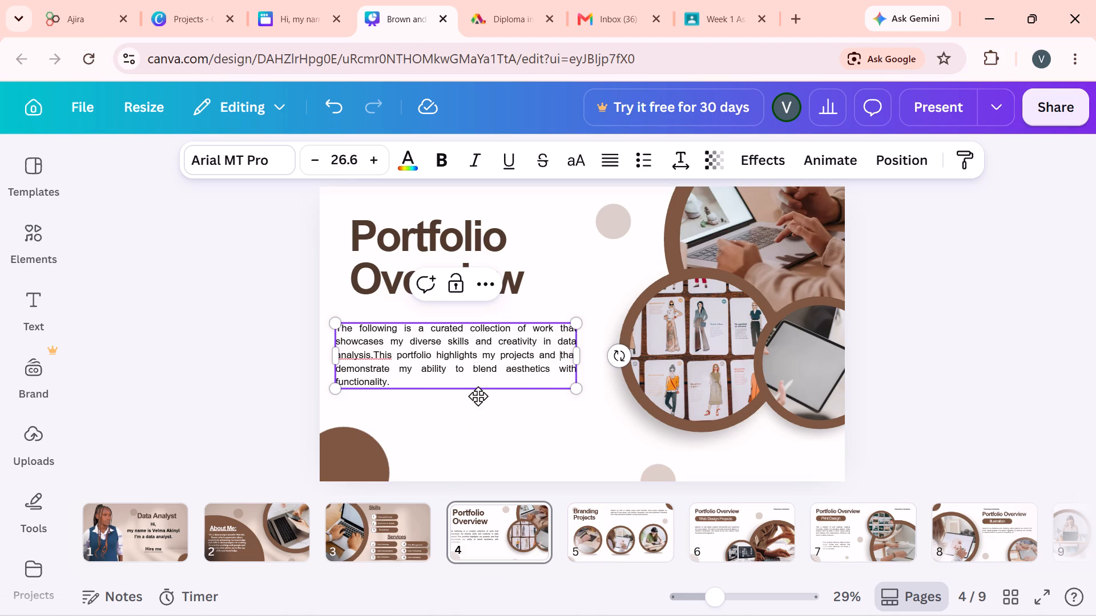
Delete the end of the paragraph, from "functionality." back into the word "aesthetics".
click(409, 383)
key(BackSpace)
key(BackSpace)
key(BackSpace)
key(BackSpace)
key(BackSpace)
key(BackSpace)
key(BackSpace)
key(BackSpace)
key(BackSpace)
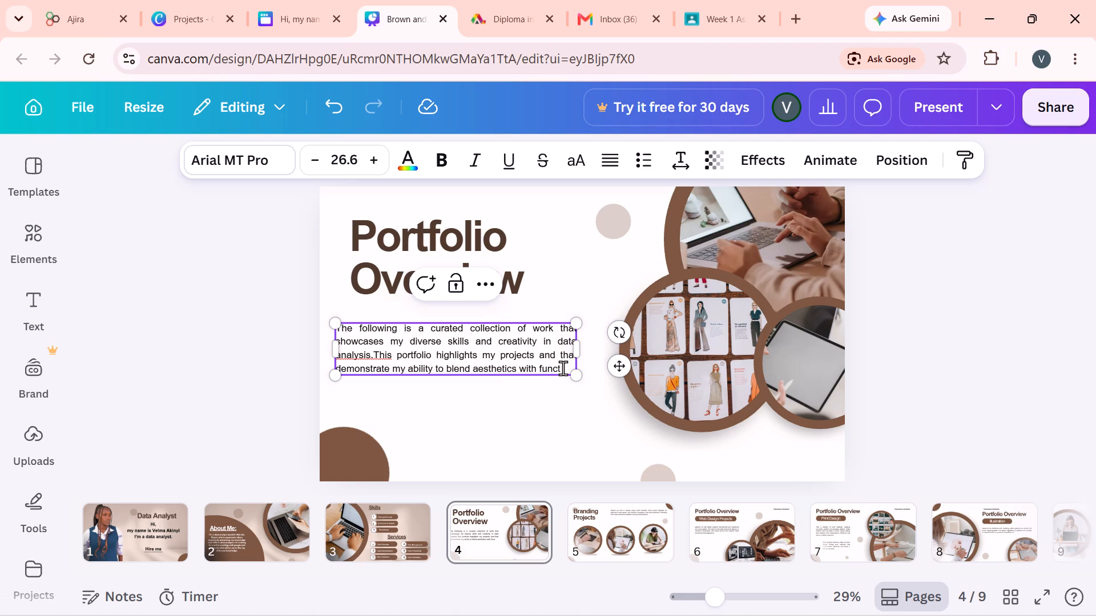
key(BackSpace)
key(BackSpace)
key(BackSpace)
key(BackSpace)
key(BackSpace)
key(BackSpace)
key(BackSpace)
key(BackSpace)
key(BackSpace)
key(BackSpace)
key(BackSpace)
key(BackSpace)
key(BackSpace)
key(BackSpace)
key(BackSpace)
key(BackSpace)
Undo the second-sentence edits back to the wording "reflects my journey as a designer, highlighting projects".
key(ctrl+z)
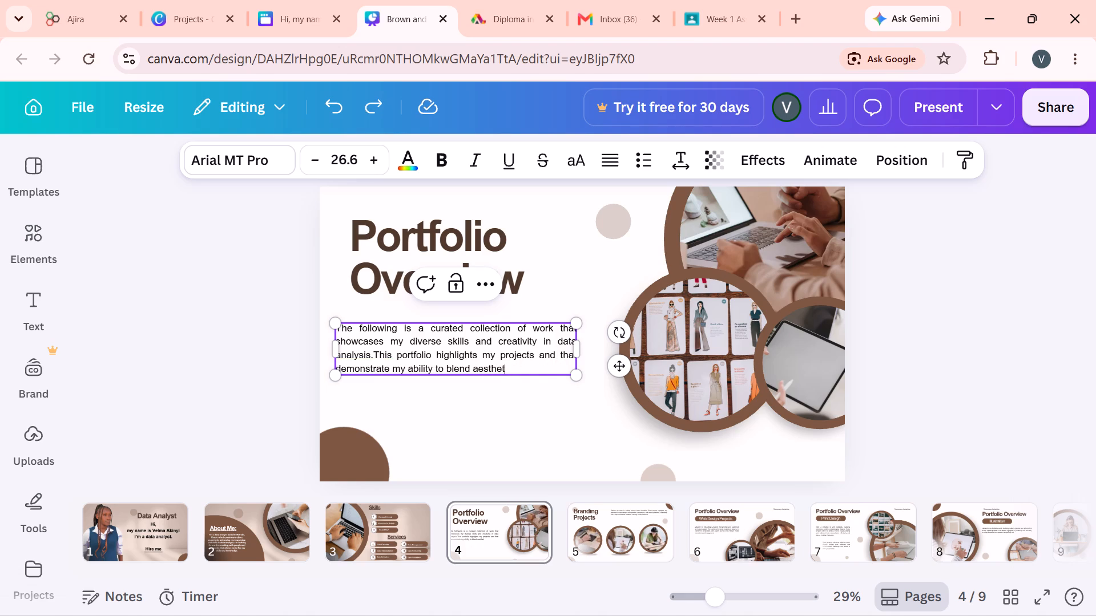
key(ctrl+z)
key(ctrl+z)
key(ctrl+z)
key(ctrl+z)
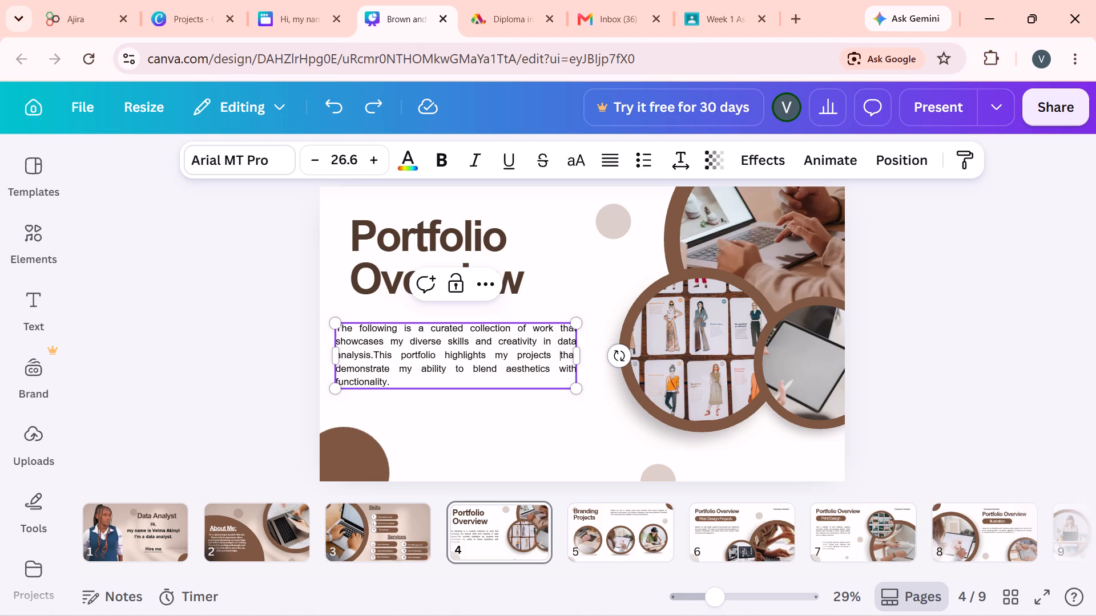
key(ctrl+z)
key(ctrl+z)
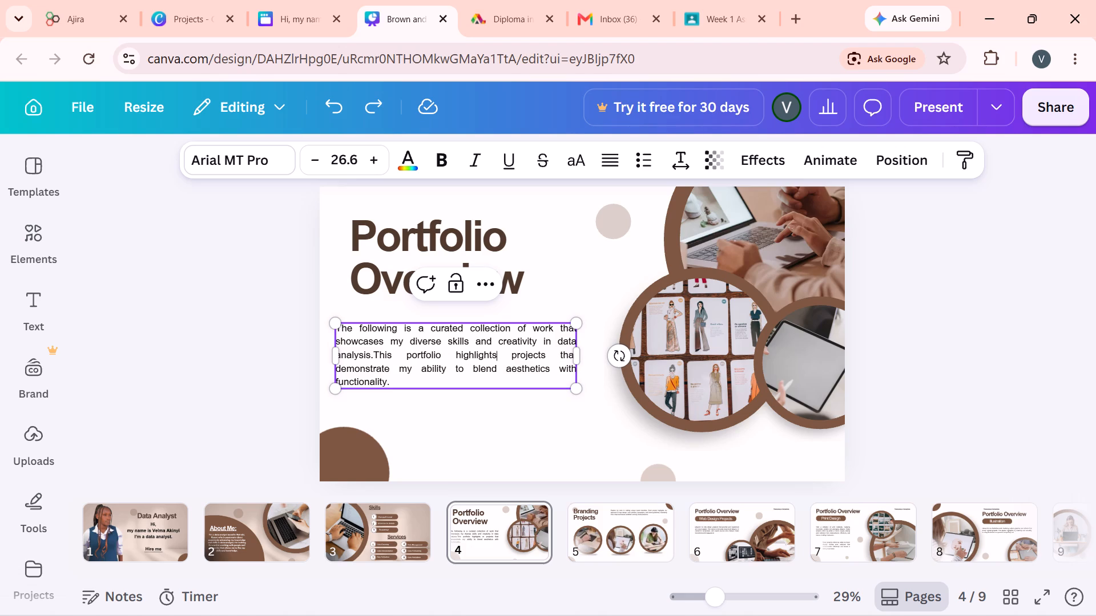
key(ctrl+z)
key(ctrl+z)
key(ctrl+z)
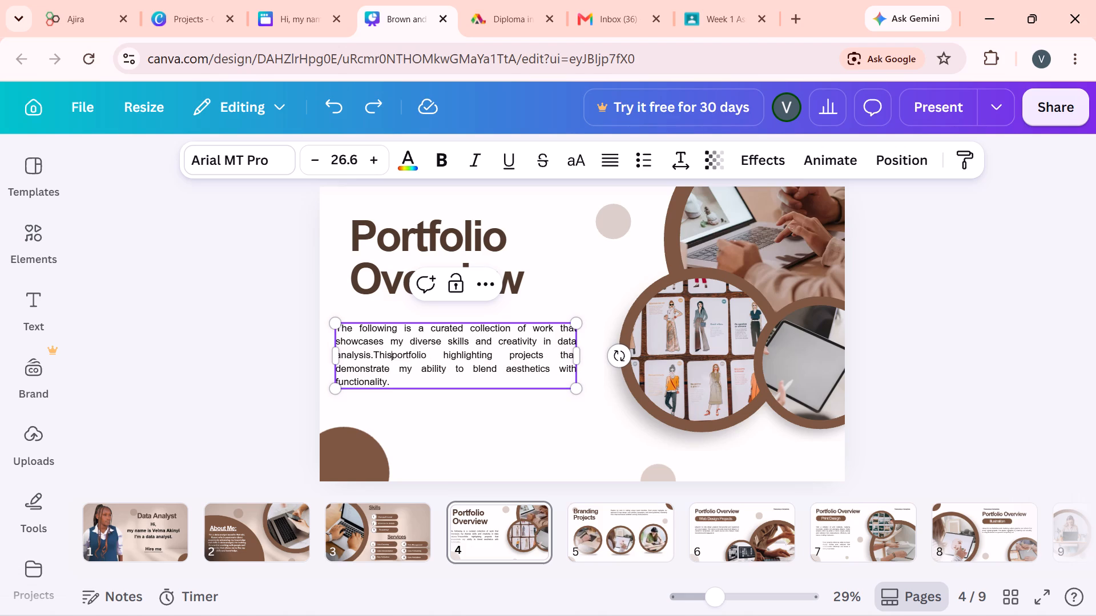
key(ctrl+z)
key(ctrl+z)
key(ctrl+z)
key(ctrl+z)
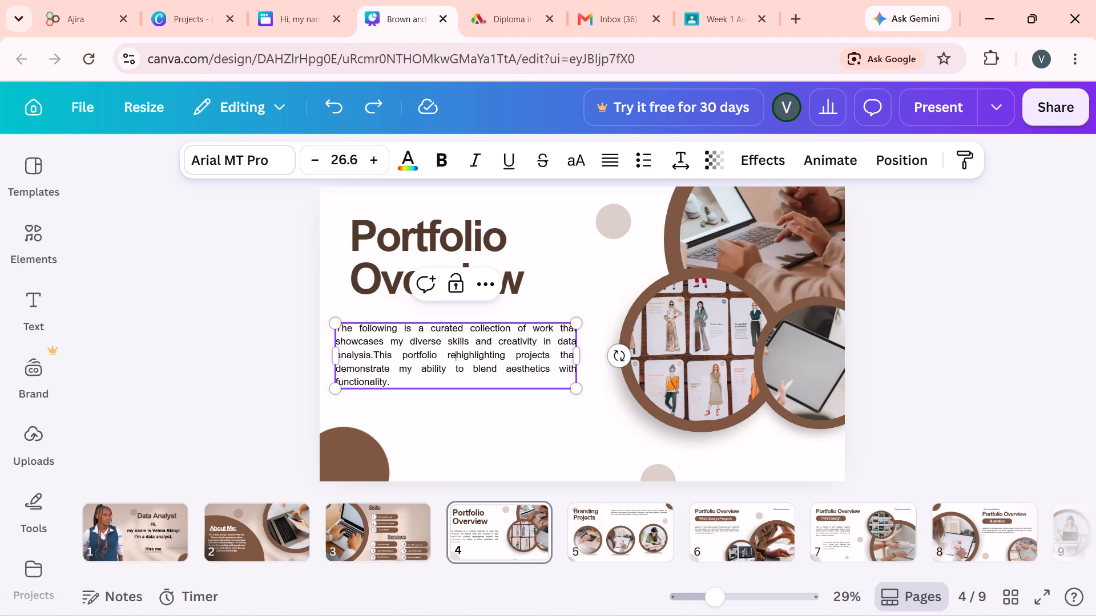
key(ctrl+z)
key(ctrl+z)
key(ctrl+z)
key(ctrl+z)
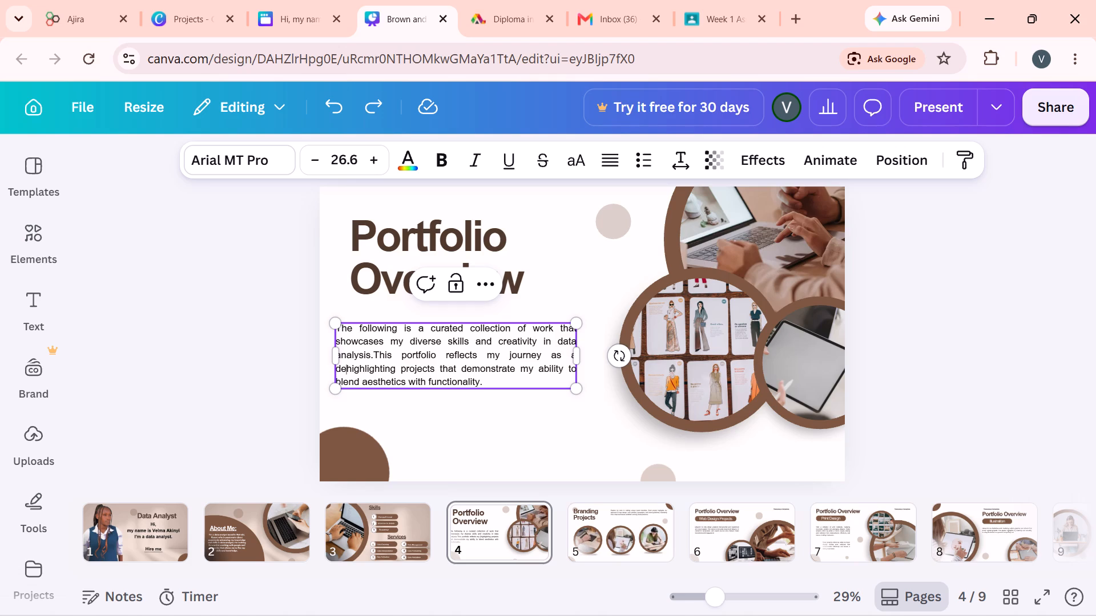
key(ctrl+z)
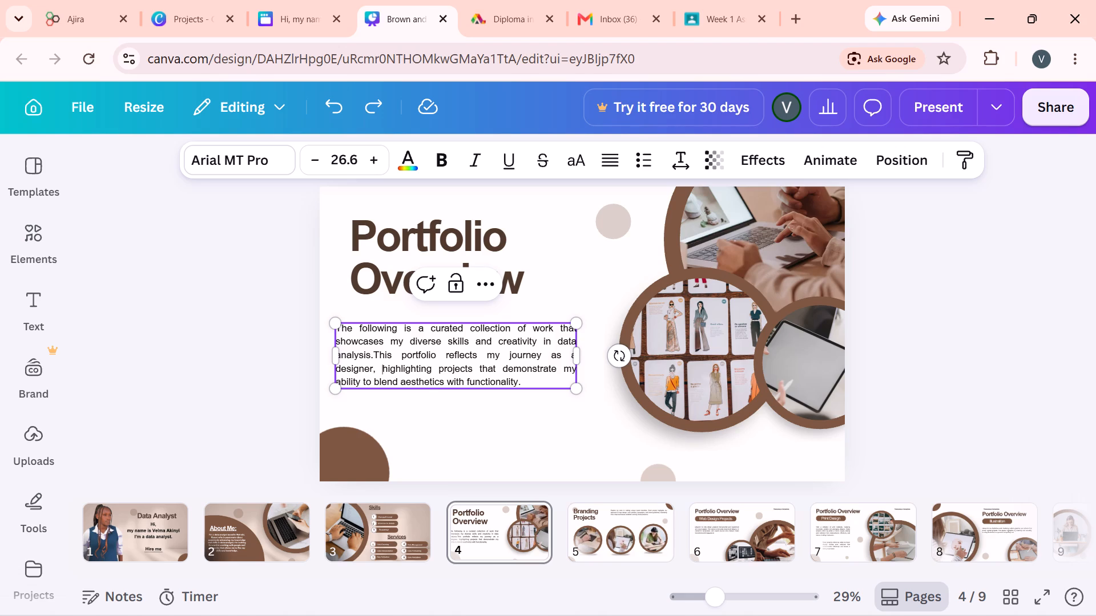
Replace "designer," with "data analyst" in the second sentence of the Portfolio Overview paragraph.
key(BackSpace)
key(BackSpace)
key(BackSpace)
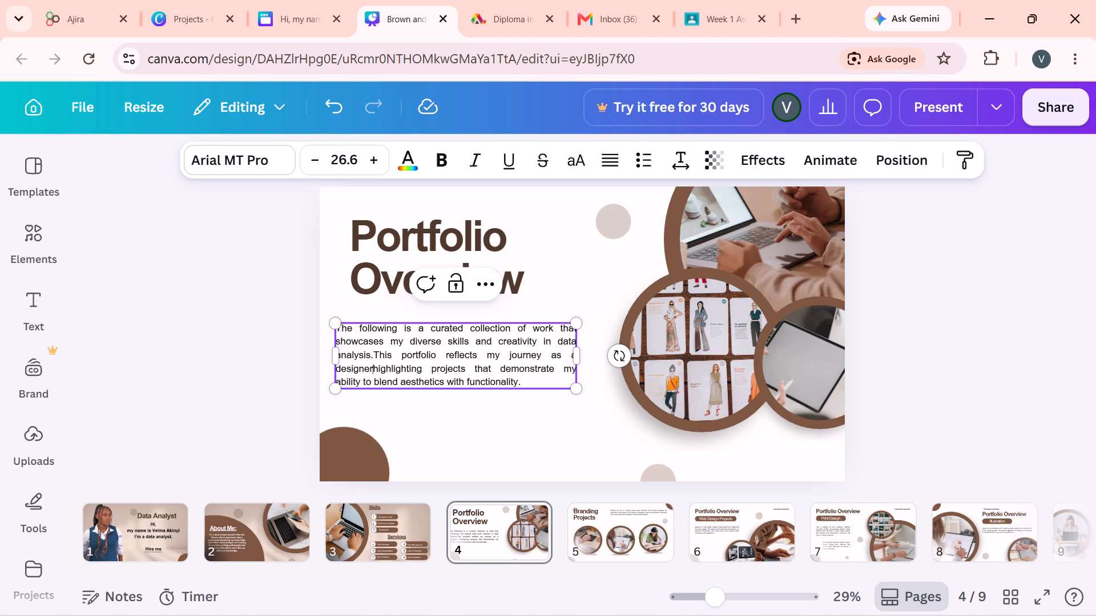
key(BackSpace)
key(BackSpace)
key(BackSpace)
key(BackSpace)
key(BackSpace)
key(BackSpace)
key(BackSpace)
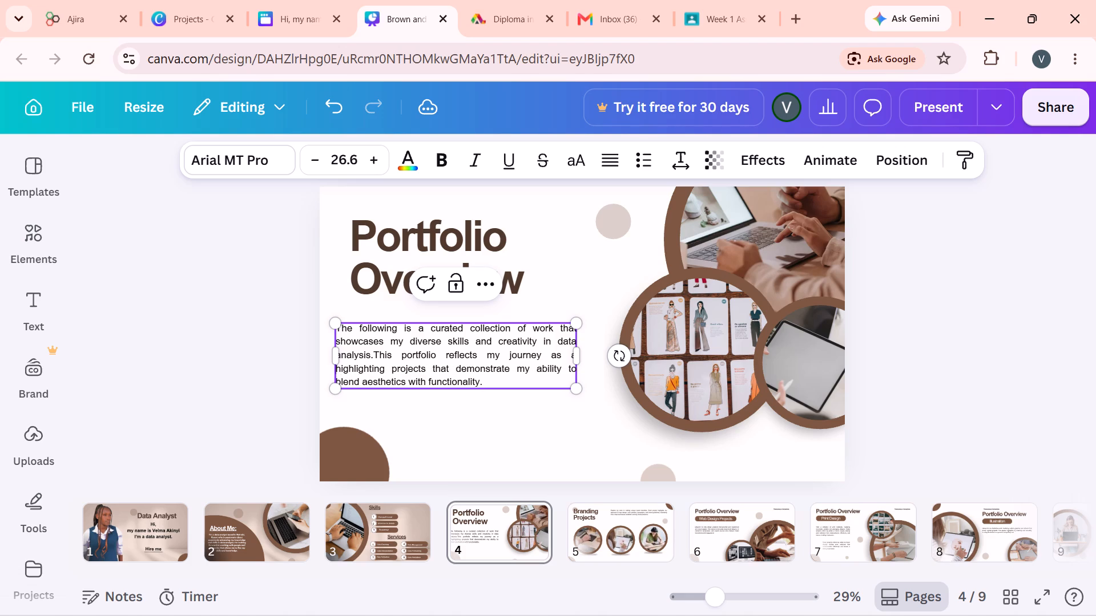
text(data)
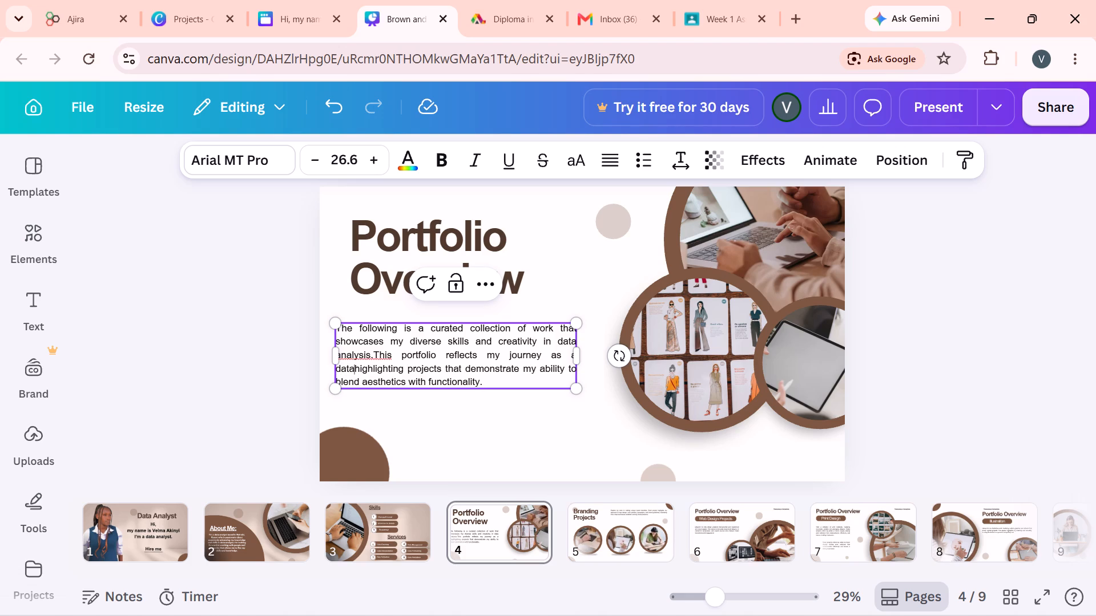
key(space)
text(analyst)
key(space)
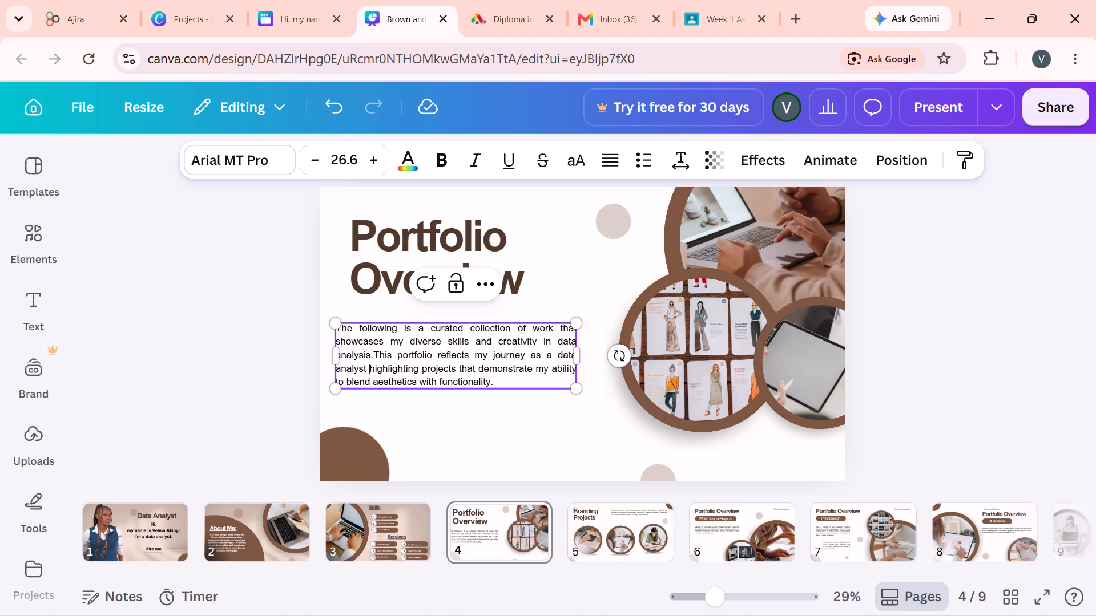
Change "highlighting" to "thus highlights" after "data analyst" in the paragraph's second sentence.
text(thus)
key(space)
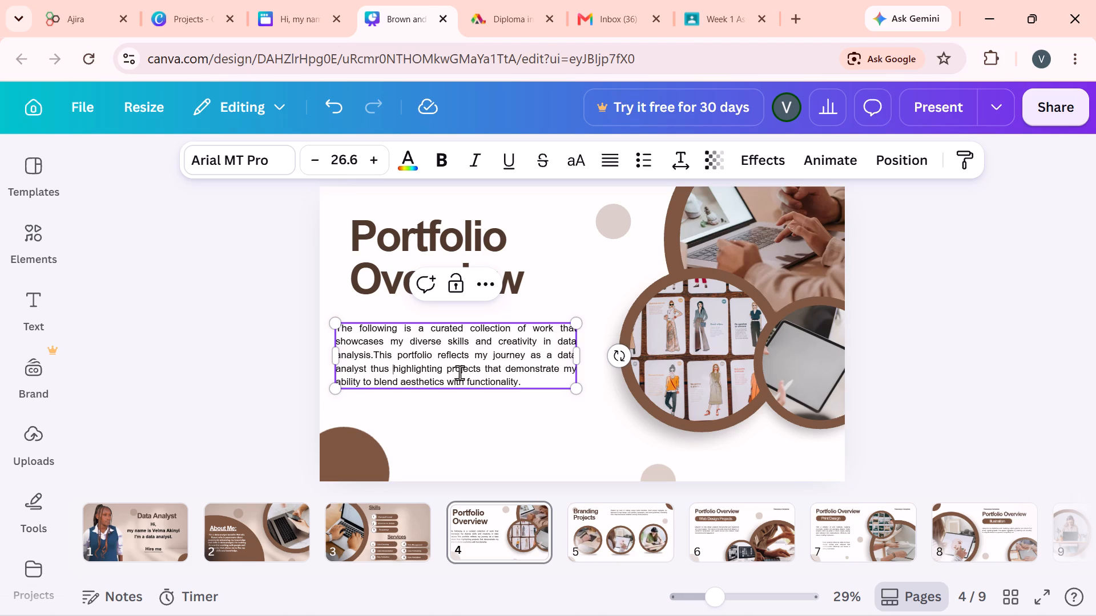
click(445, 369)
click(442, 368)
key(BackSpace)
key(BackSpace)
key(BackSpace)
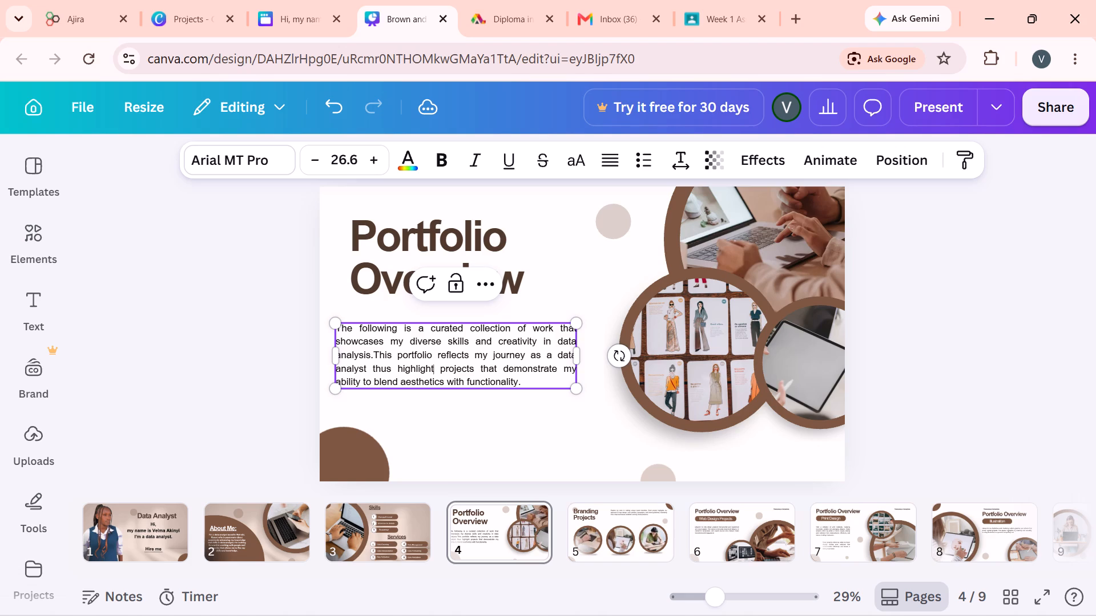
key(s)
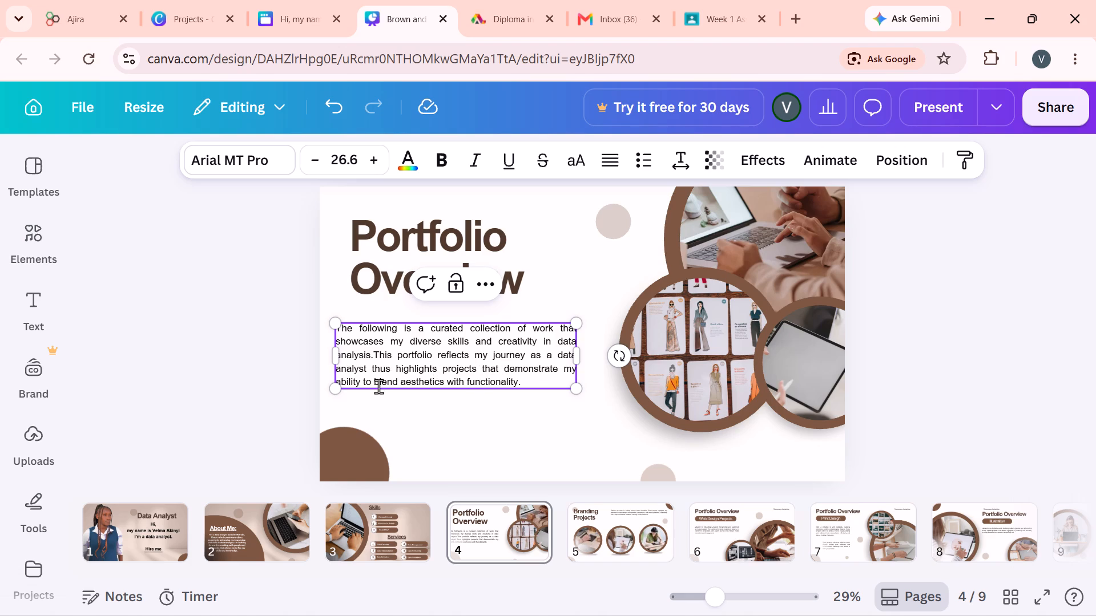
Replace the paragraph's ending "to blend aesthetics with functionality." with "in data analysis." after "demonstrate my ability".
click(530, 381)
key(BackSpace)
key(BackSpace)
key(BackSpace)
key(BackSpace)
key(BackSpace)
key(BackSpace)
key(BackSpace)
key(BackSpace)
key(BackSpace)
key(BackSpace)
key(BackSpace)
key(BackSpace)
key(BackSpace)
key(BackSpace)
key(BackSpace)
key(BackSpace)
key(BackSpace)
key(BackSpace)
key(BackSpace)
key(BackSpace)
key(BackSpace)
key(BackSpace)
key(BackSpace)
key(BackSpace)
key(BackSpace)
key(BackSpace)
key(BackSpace)
key(BackSpace)
key(BackSpace)
key(BackSpace)
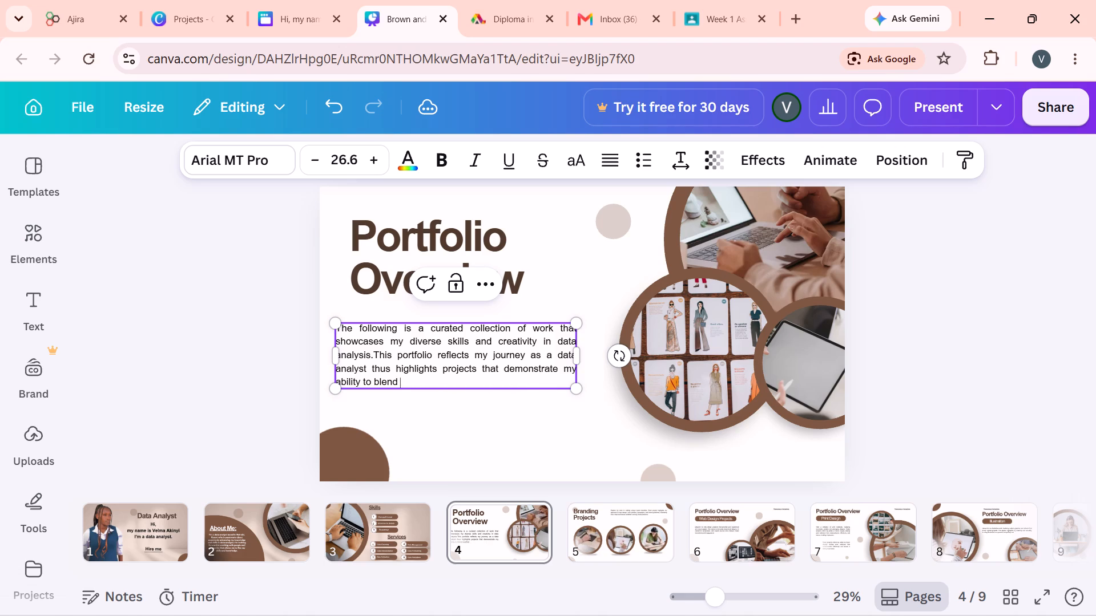
key(BackSpace)
key(BackSpace)
key(BackSpace)
key(BackSpace)
key(BackSpace)
key(BackSpace)
key(BackSpace)
key(BackSpace)
key(BackSpace)
text(and)
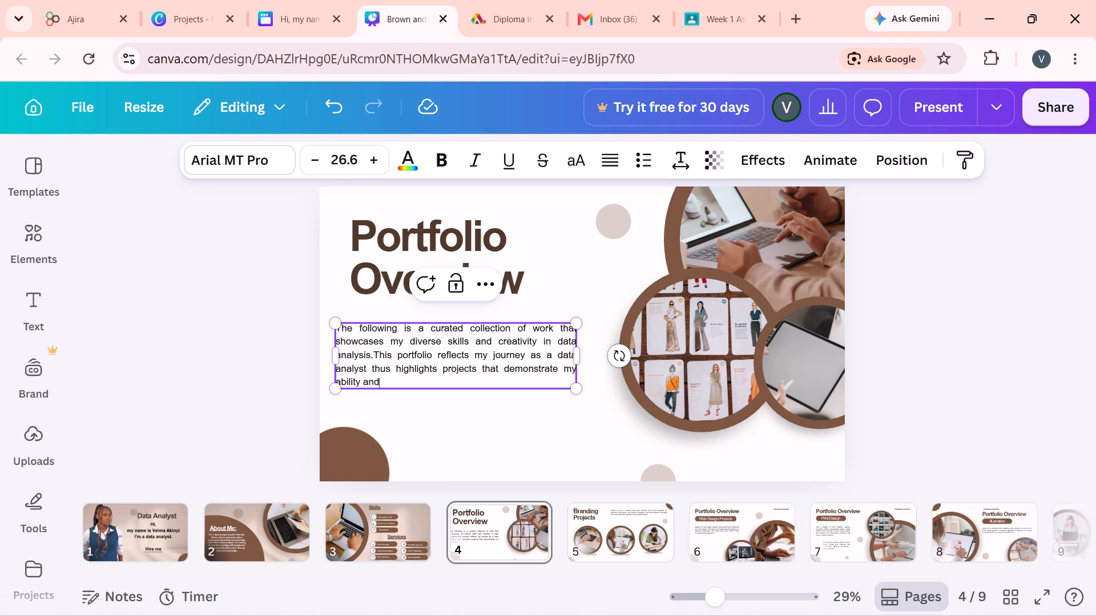
key(space)
key(BackSpace)
key(BackSpace)
key(BackSpace)
key(BackSpace)
text(i)
key(space)
key(BackSpace)
key(BackSpace)
text(n data analysis)
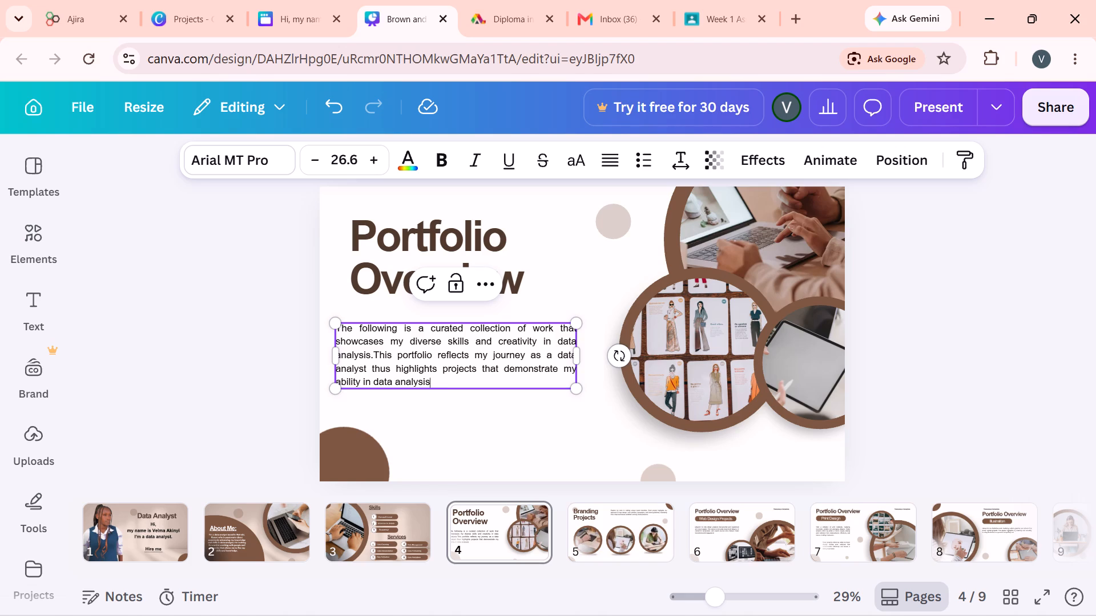
key(period)
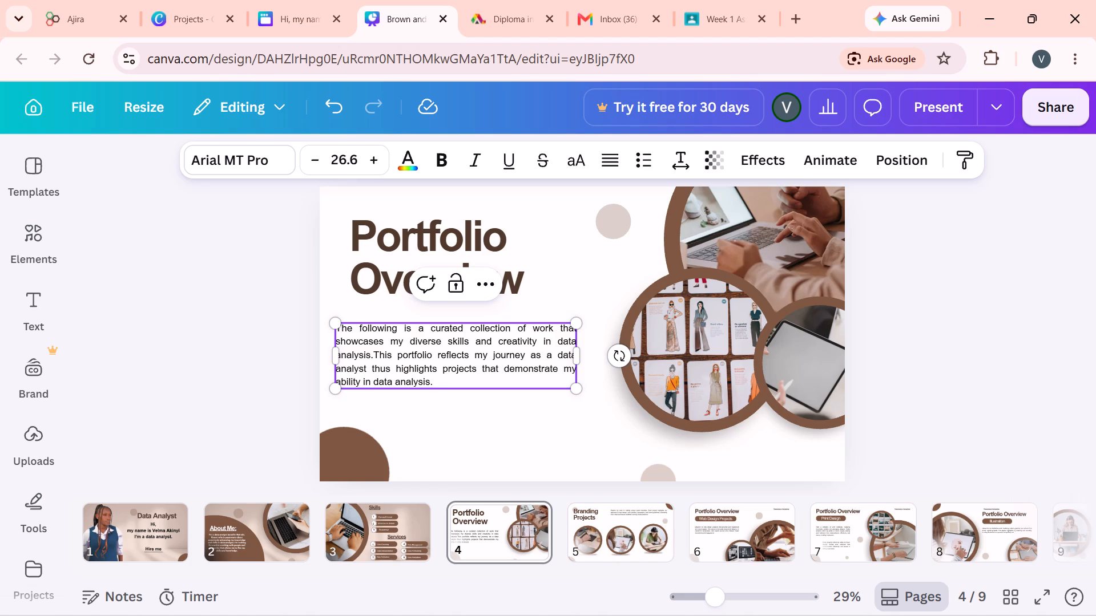
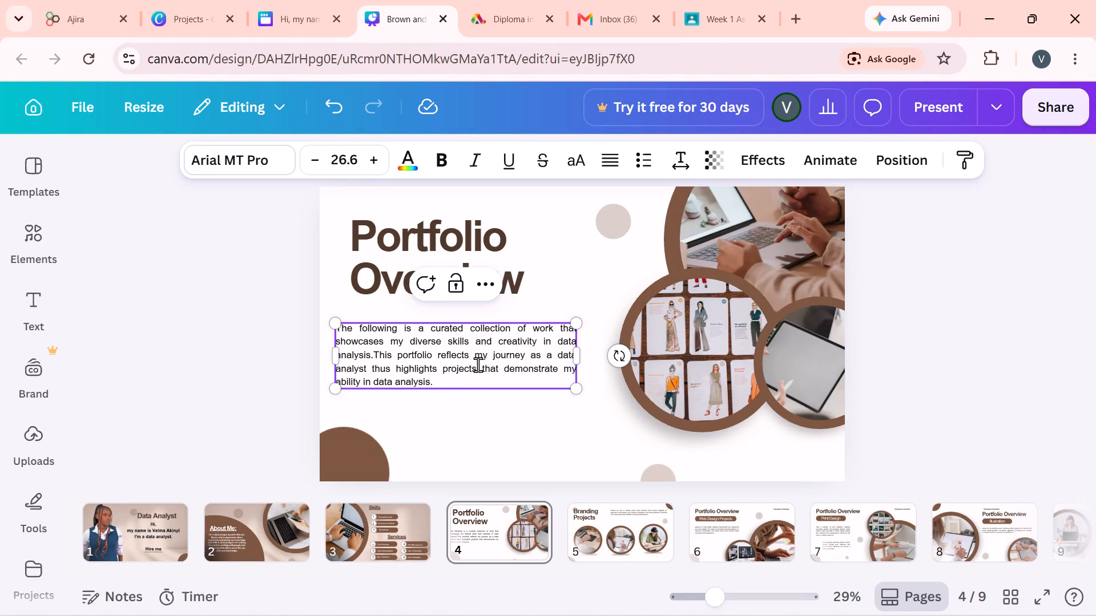
Change the Portfolio Overview paragraph's font to DM Sans and centre-align its text.
click(313, 343)
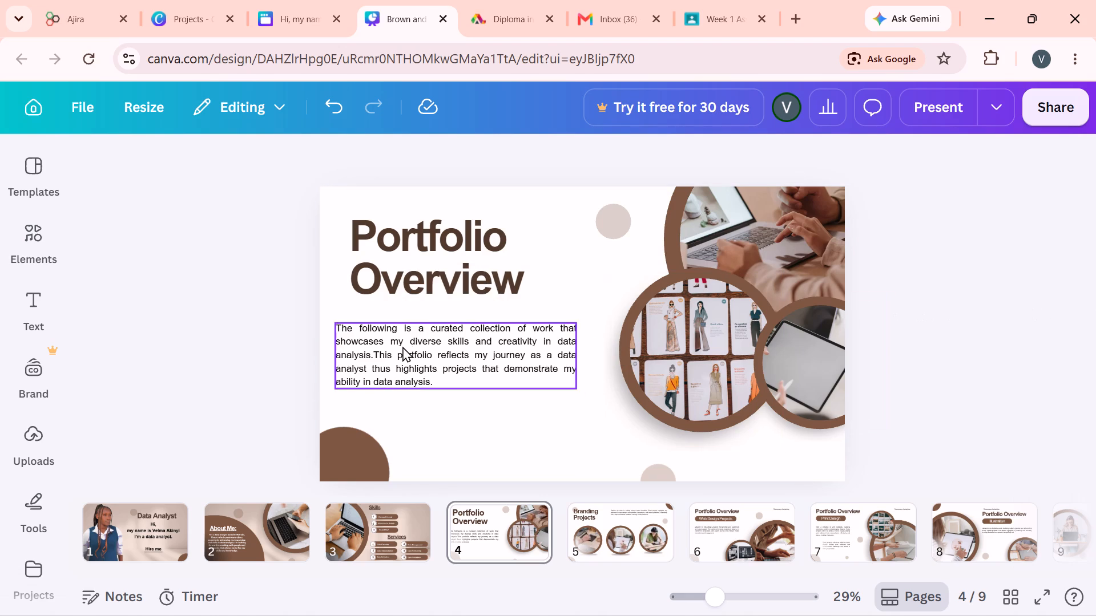
click(412, 346)
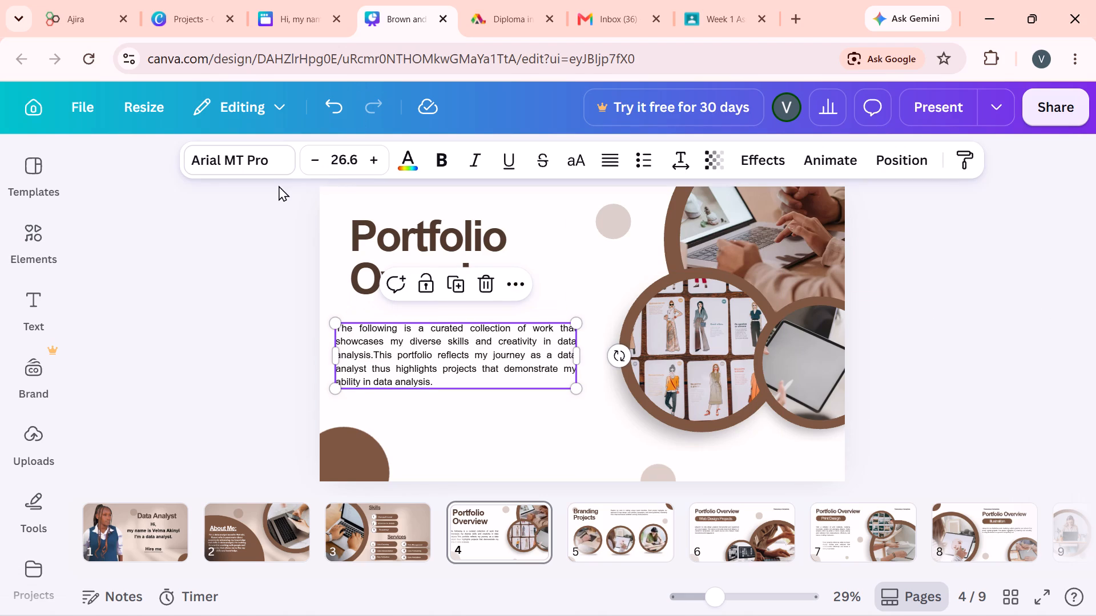
click(270, 171)
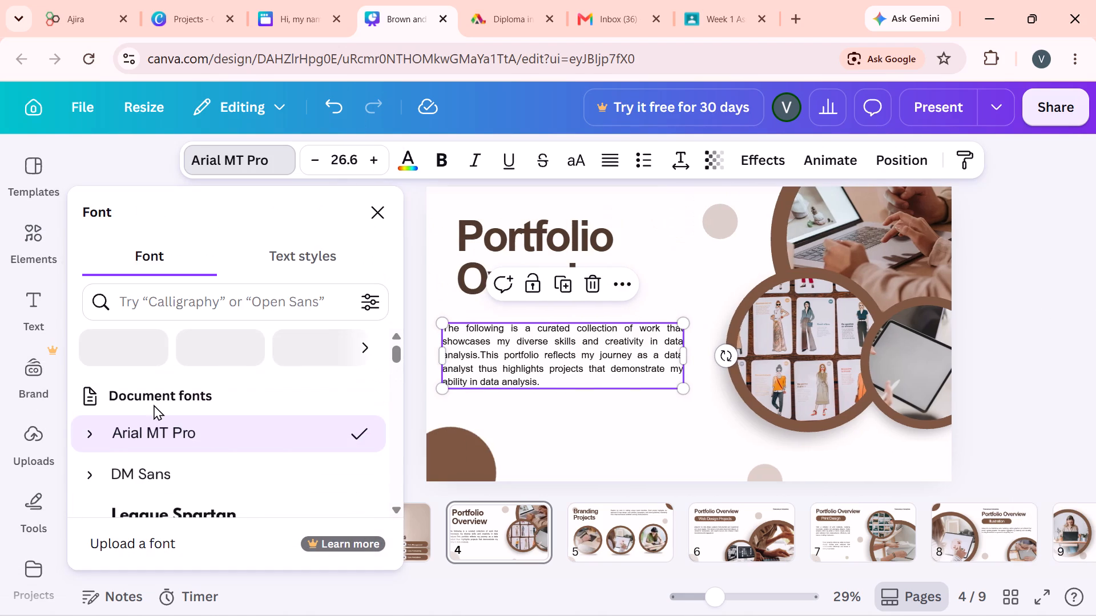
click(125, 474)
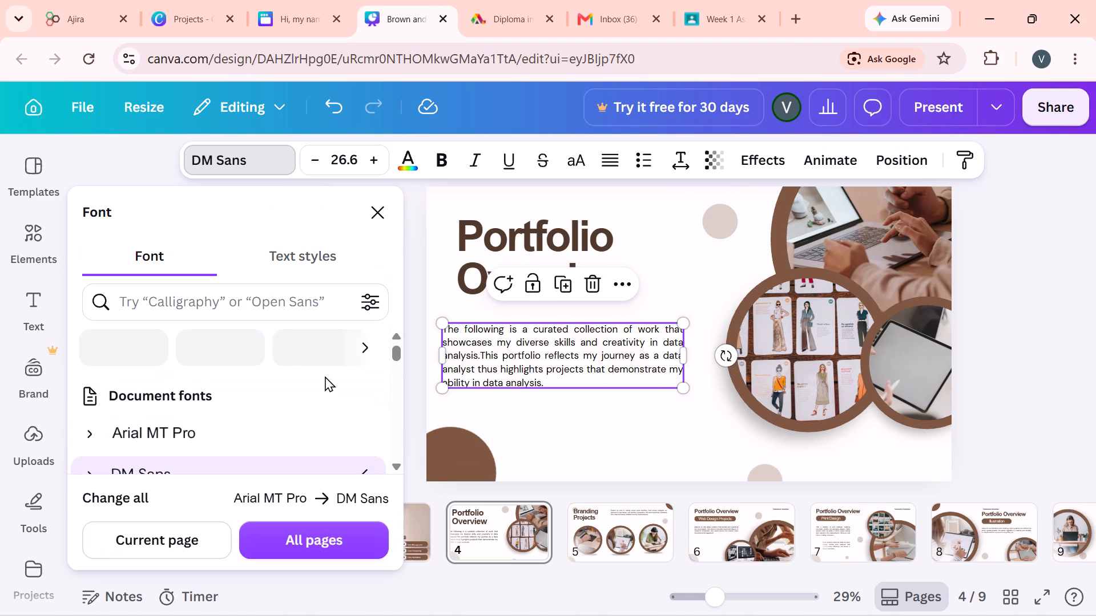
click(607, 165)
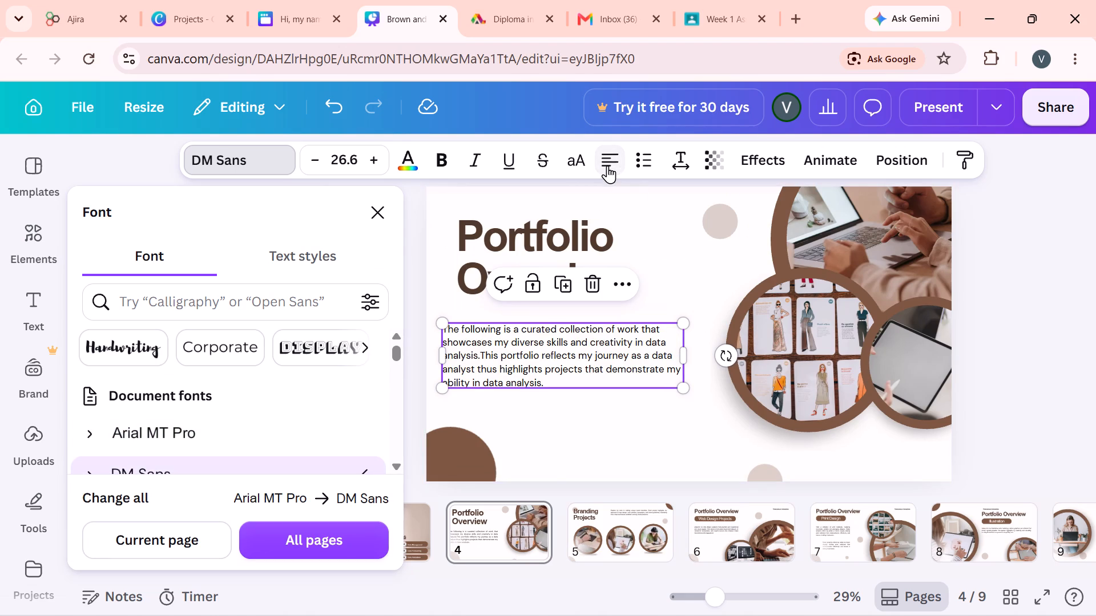
click(607, 165)
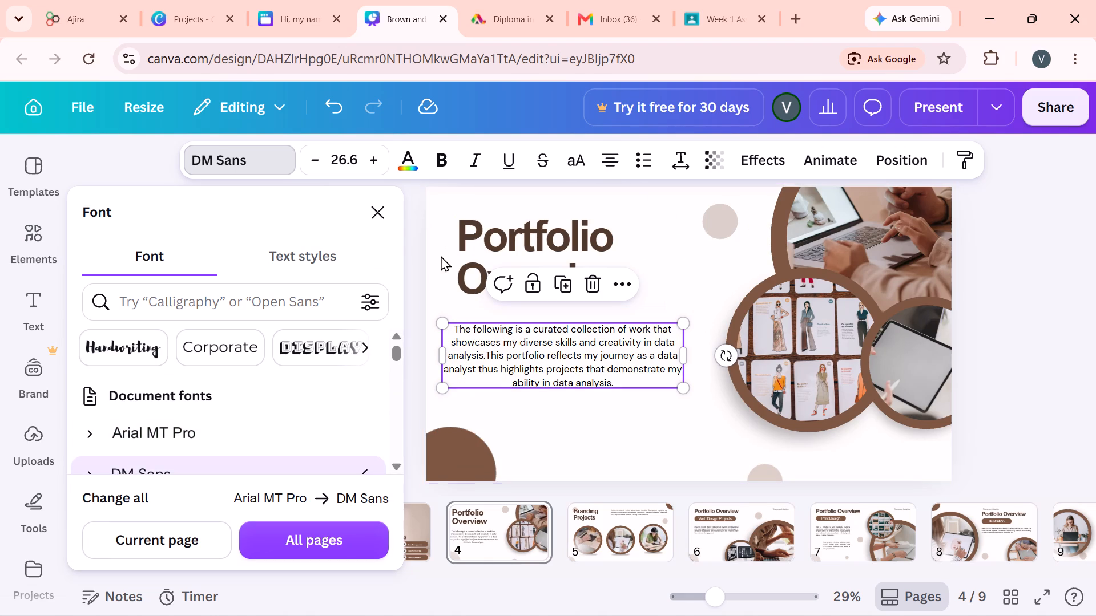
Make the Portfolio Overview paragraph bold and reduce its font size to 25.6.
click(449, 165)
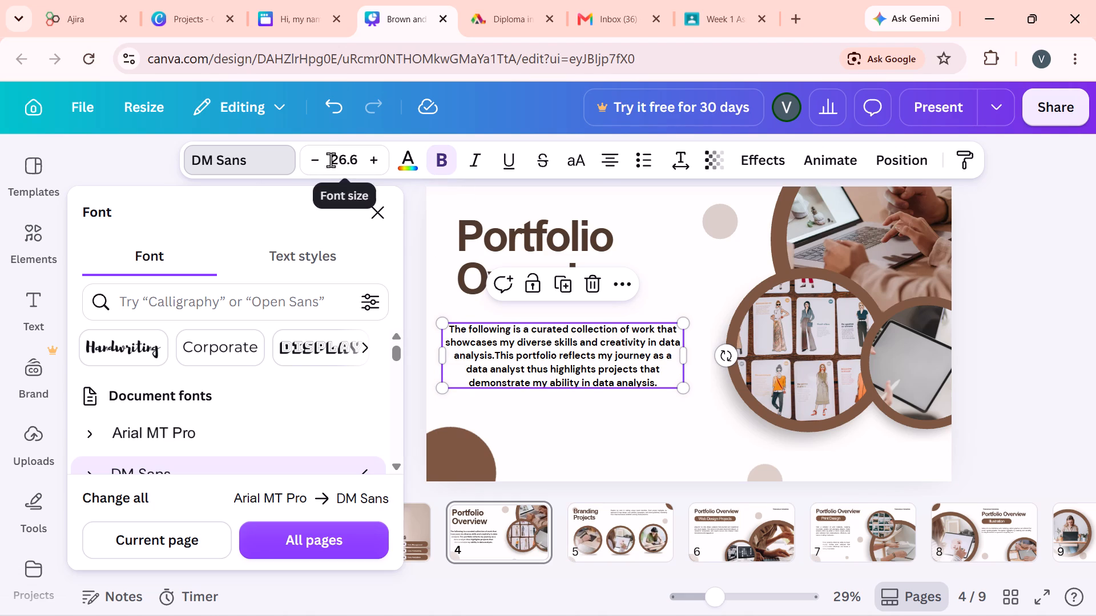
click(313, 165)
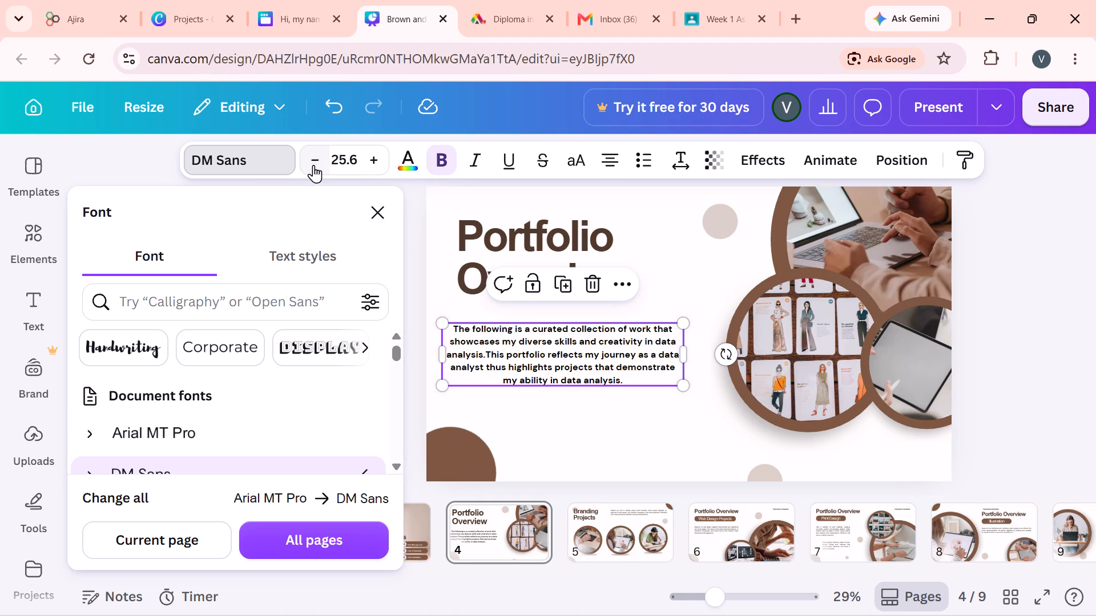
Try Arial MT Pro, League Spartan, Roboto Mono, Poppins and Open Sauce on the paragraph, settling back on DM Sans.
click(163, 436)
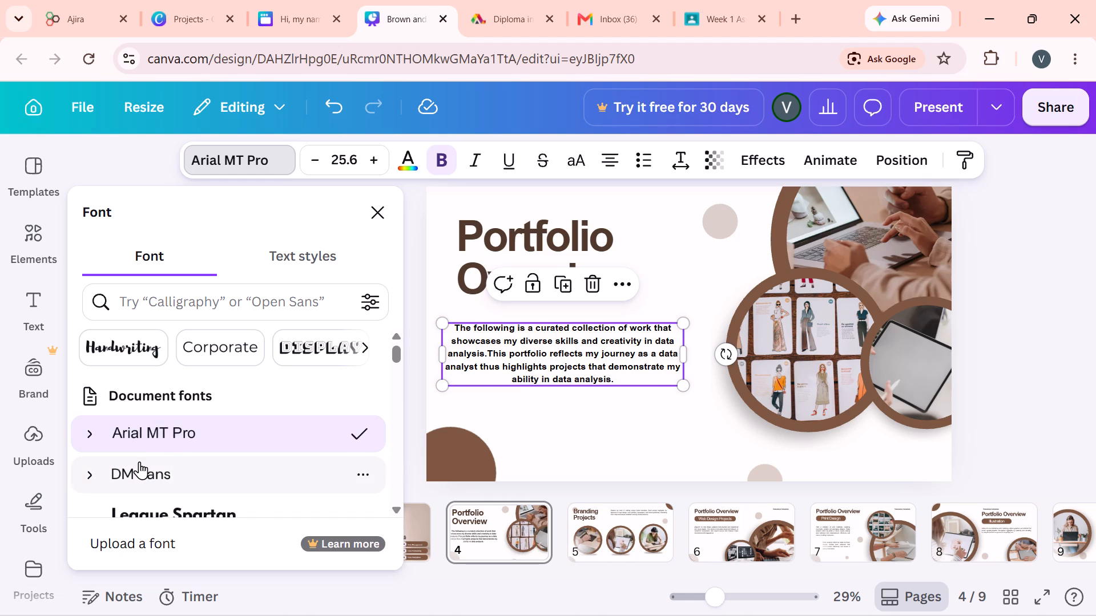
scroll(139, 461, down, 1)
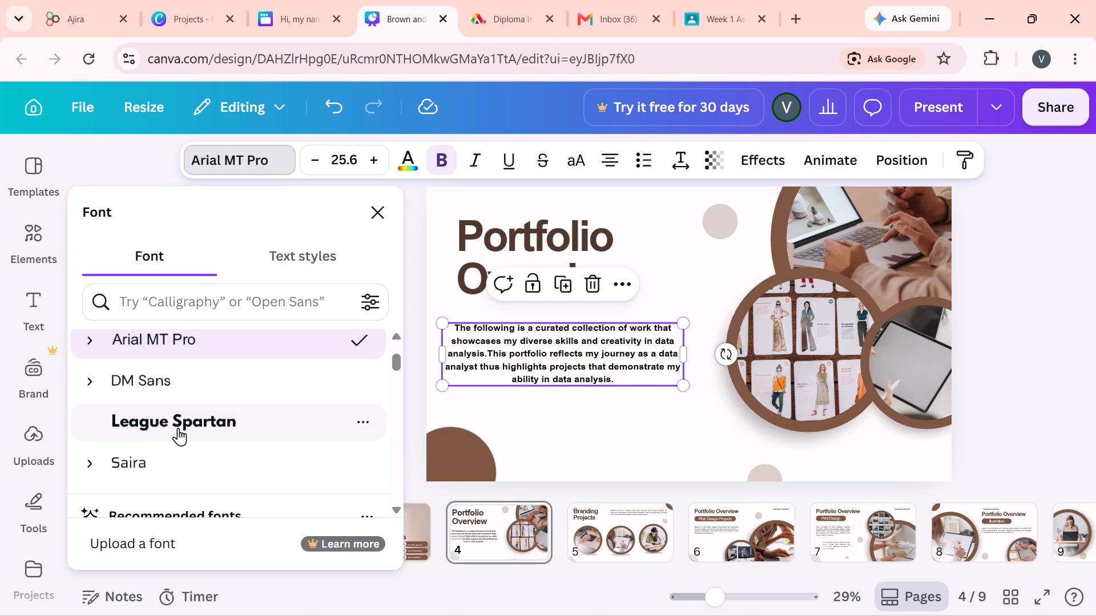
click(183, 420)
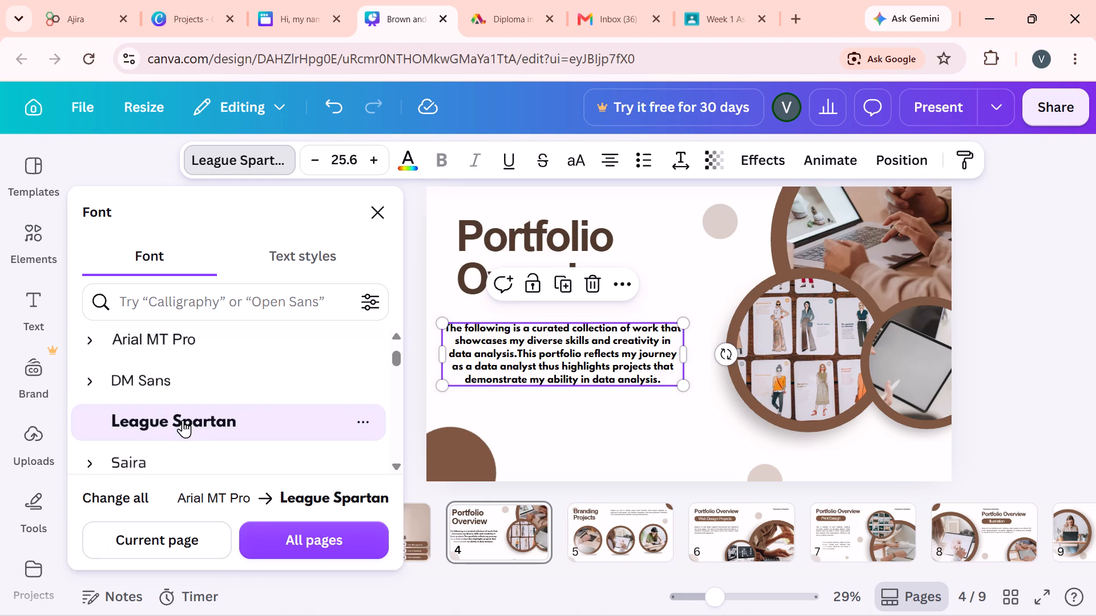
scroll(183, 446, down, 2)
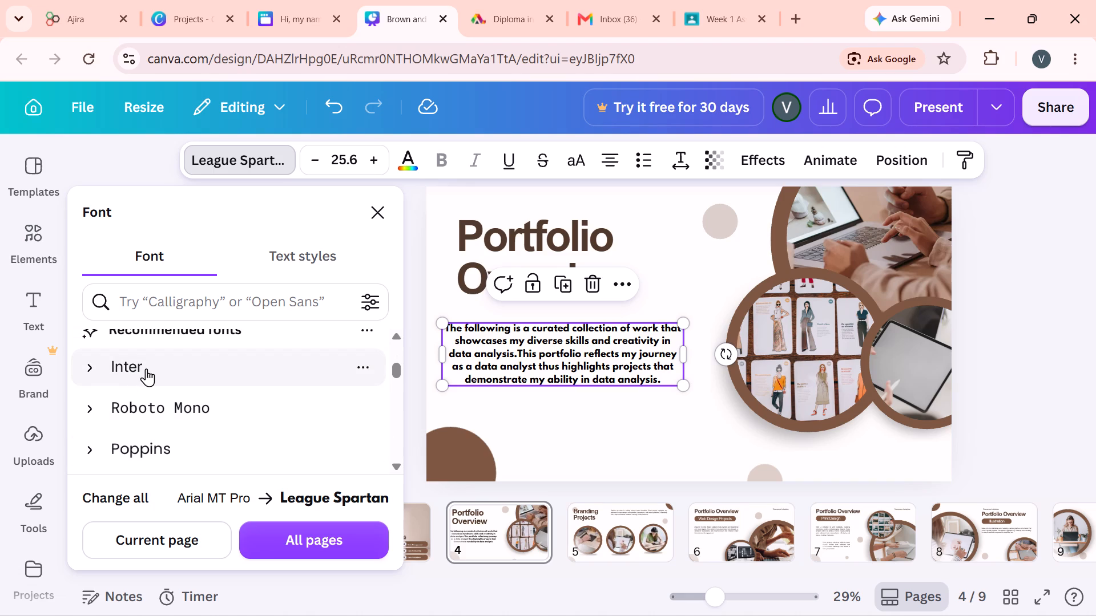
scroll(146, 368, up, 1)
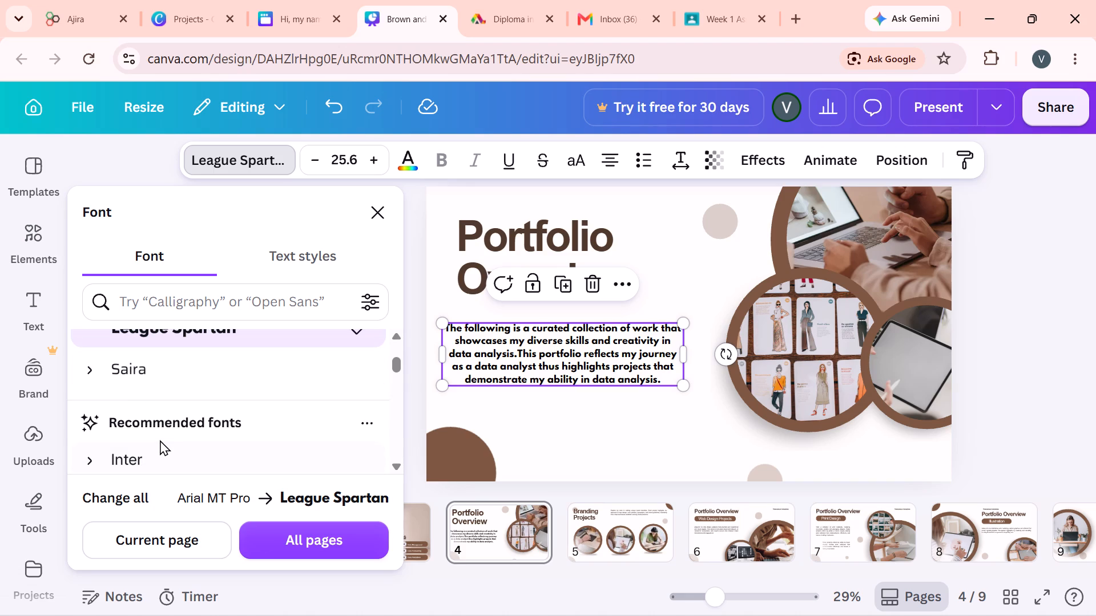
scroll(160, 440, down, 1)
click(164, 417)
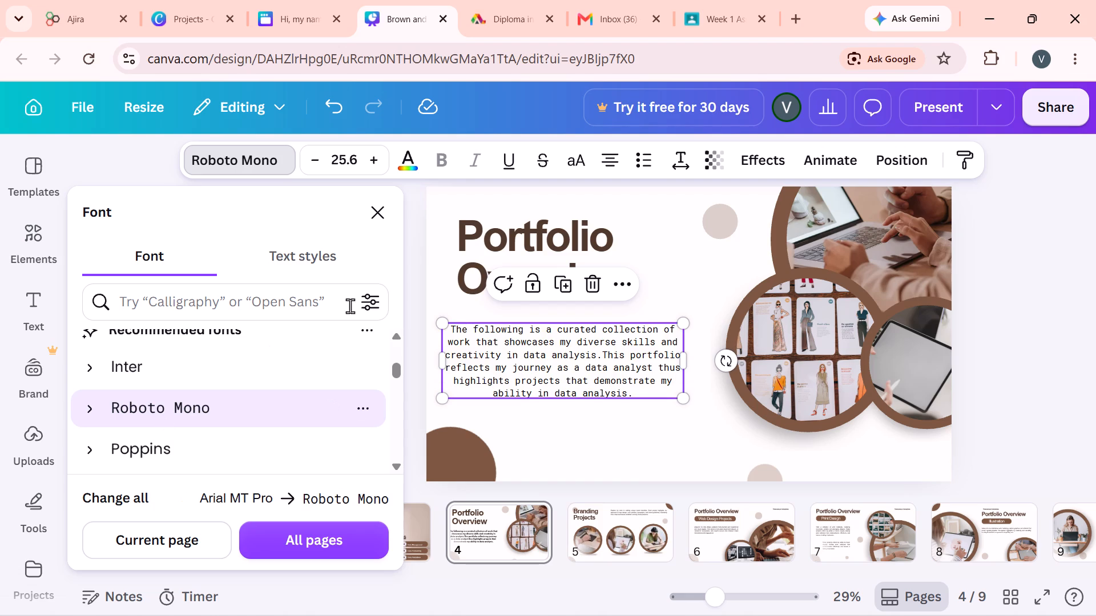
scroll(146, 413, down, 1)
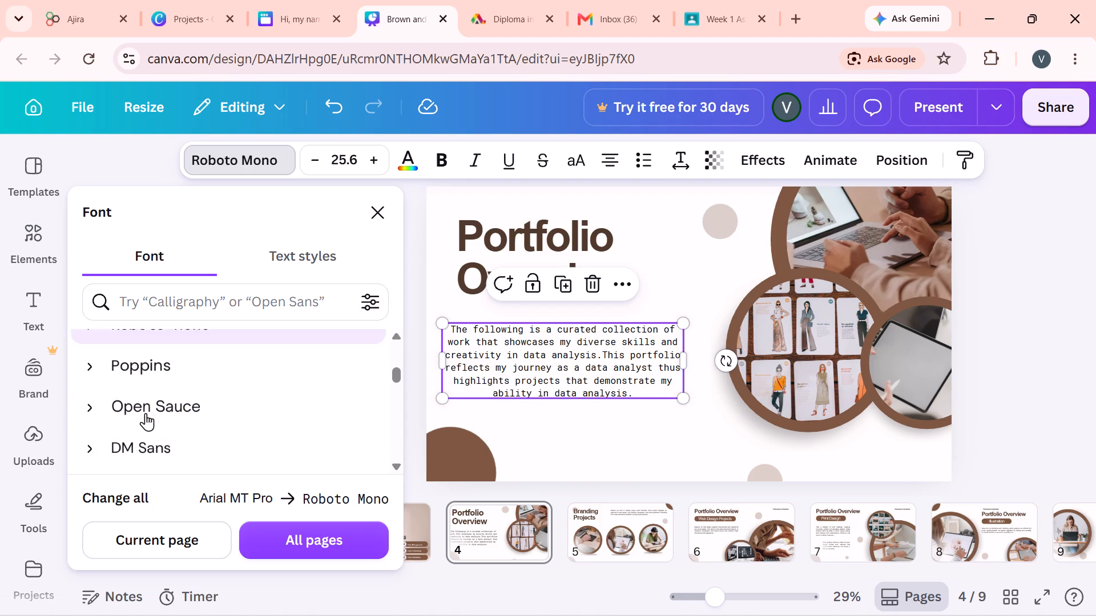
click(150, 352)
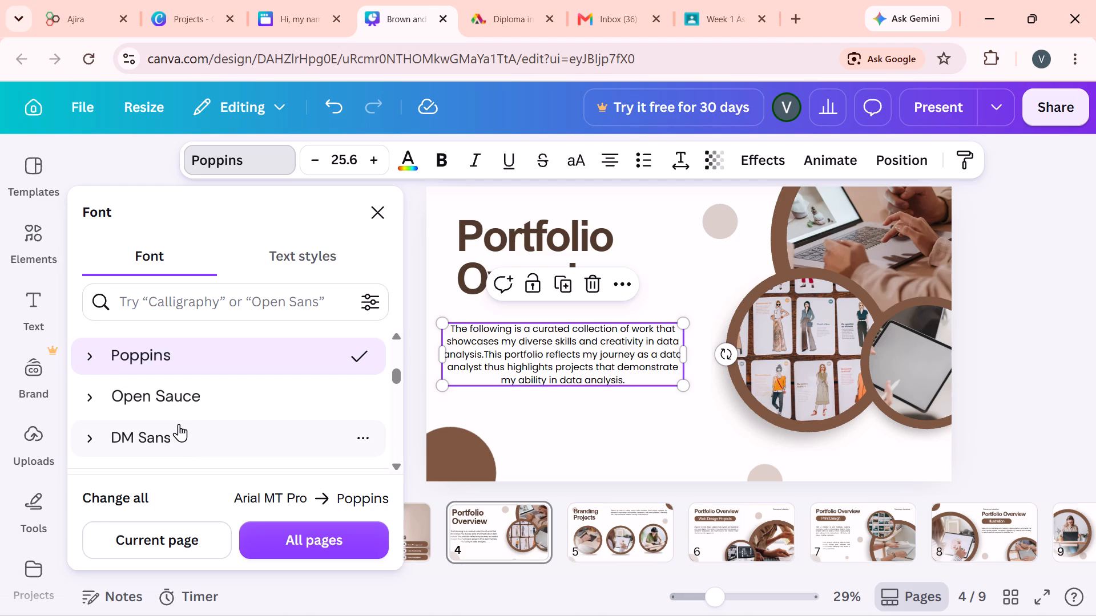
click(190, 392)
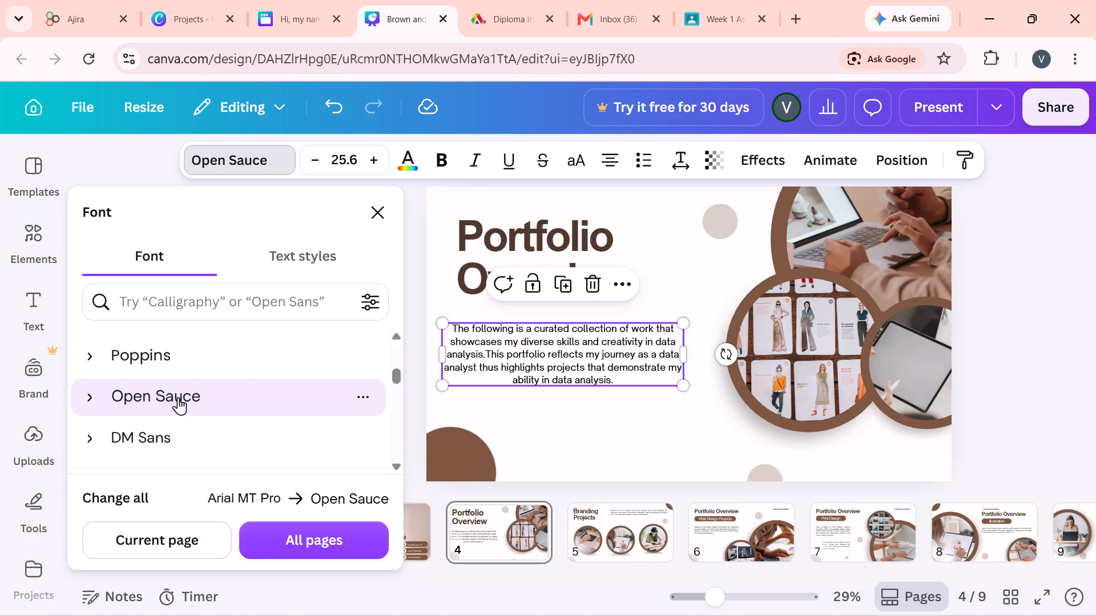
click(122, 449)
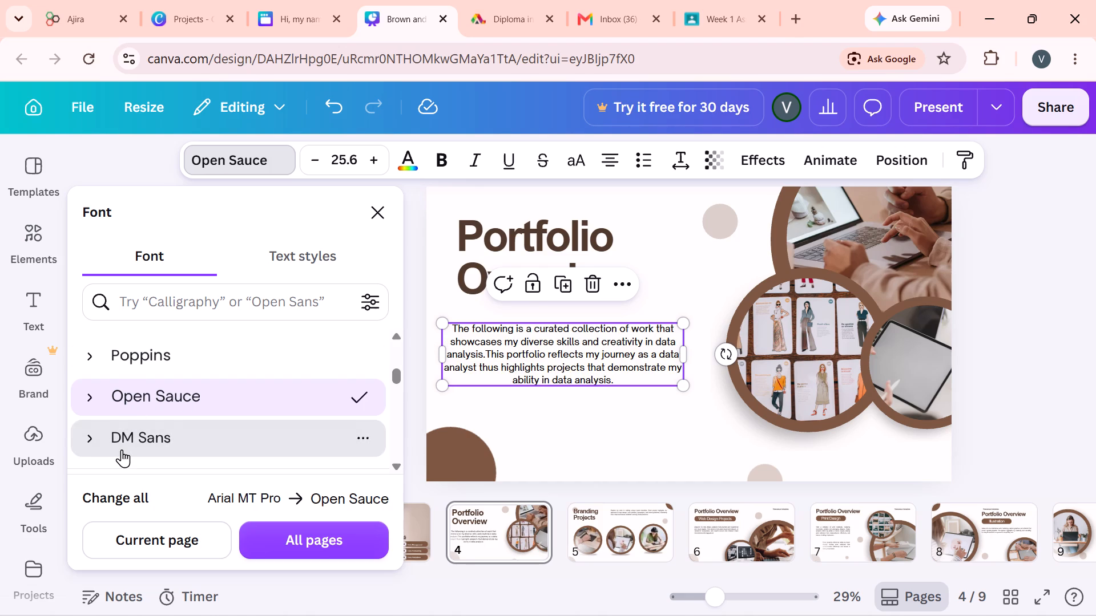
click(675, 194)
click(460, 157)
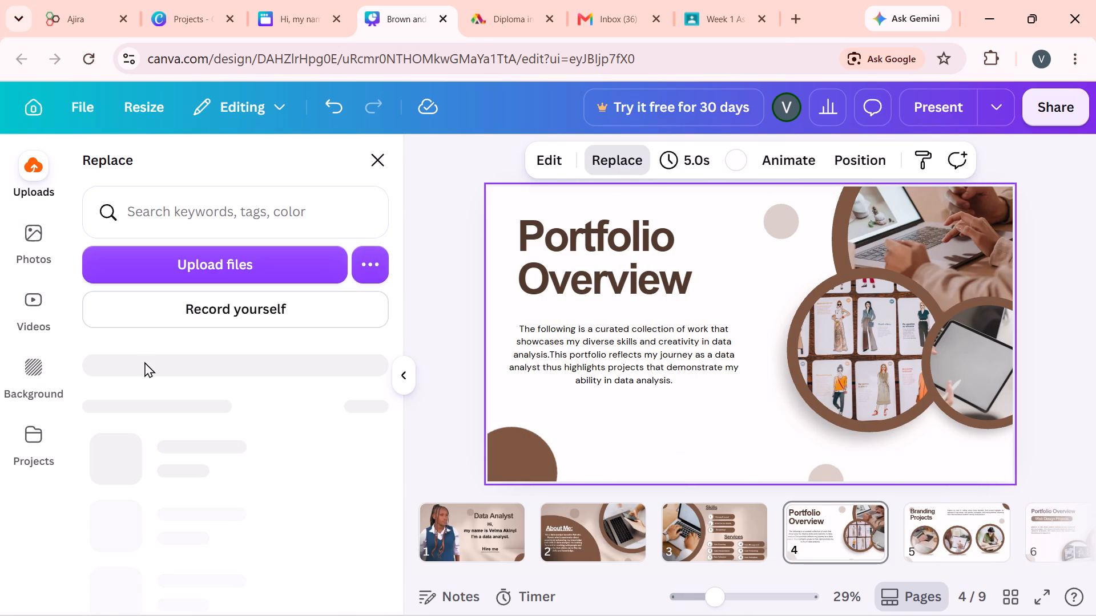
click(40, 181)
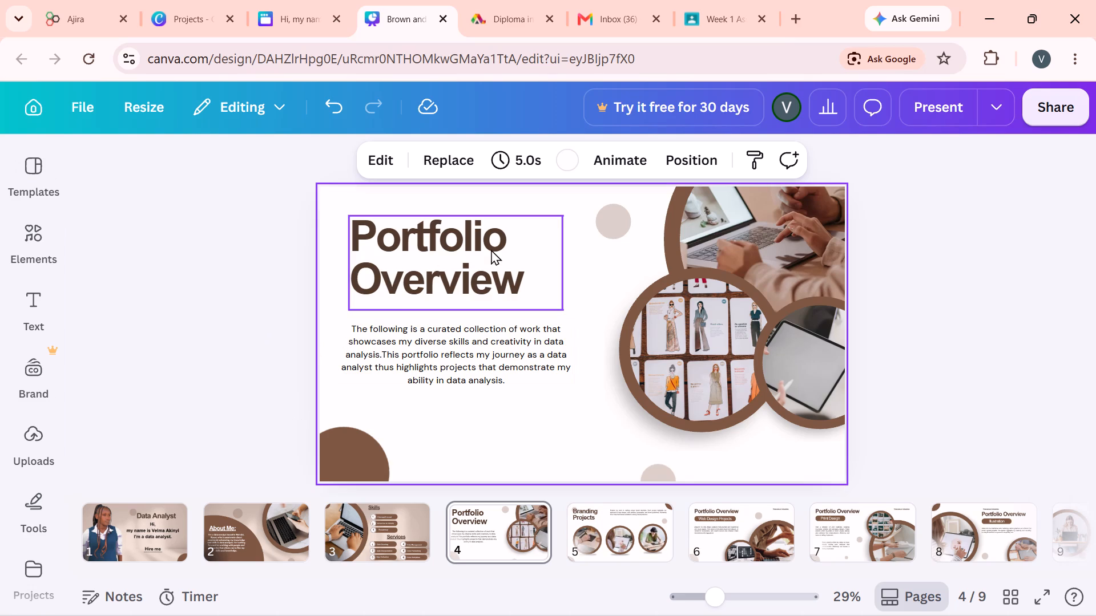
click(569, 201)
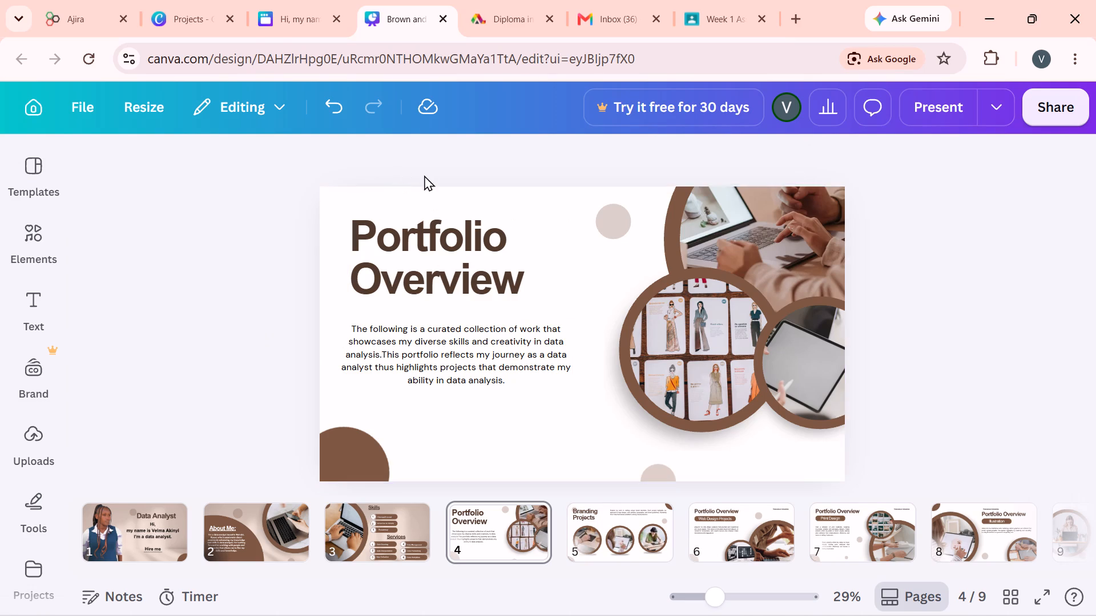
Replace page 4's white background with the blurred beige background image from the uploads.
click(521, 202)
click(424, 151)
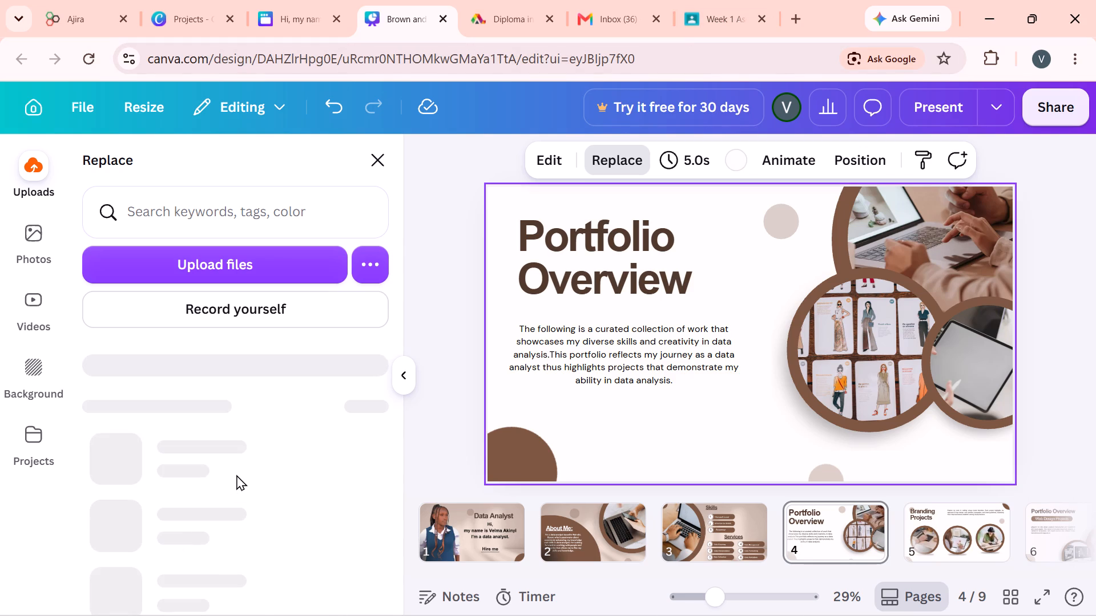
scroll(236, 475, down, 6)
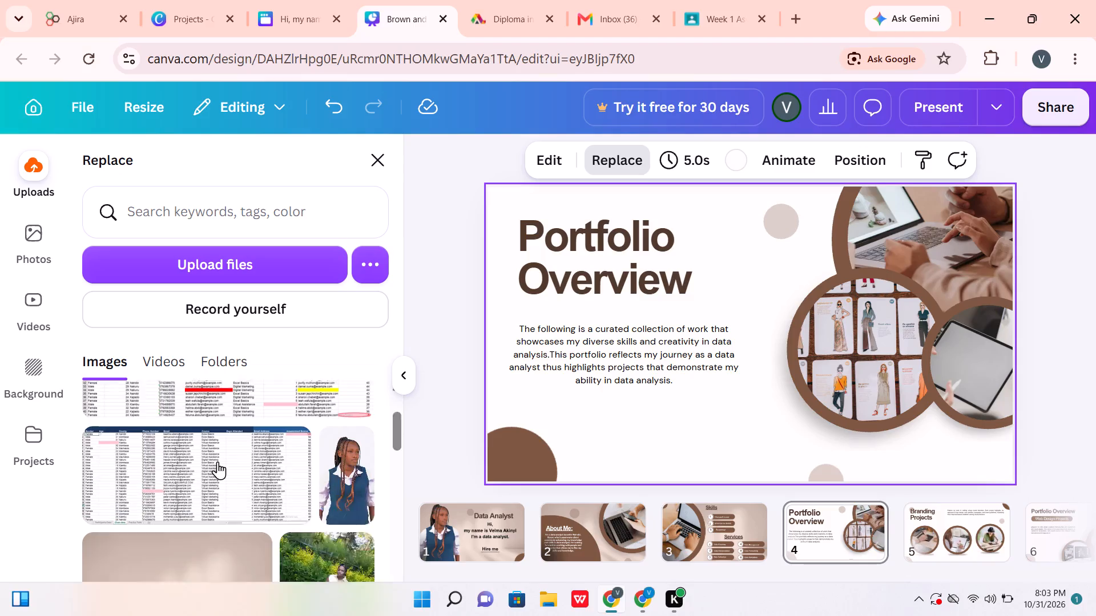
click(214, 463)
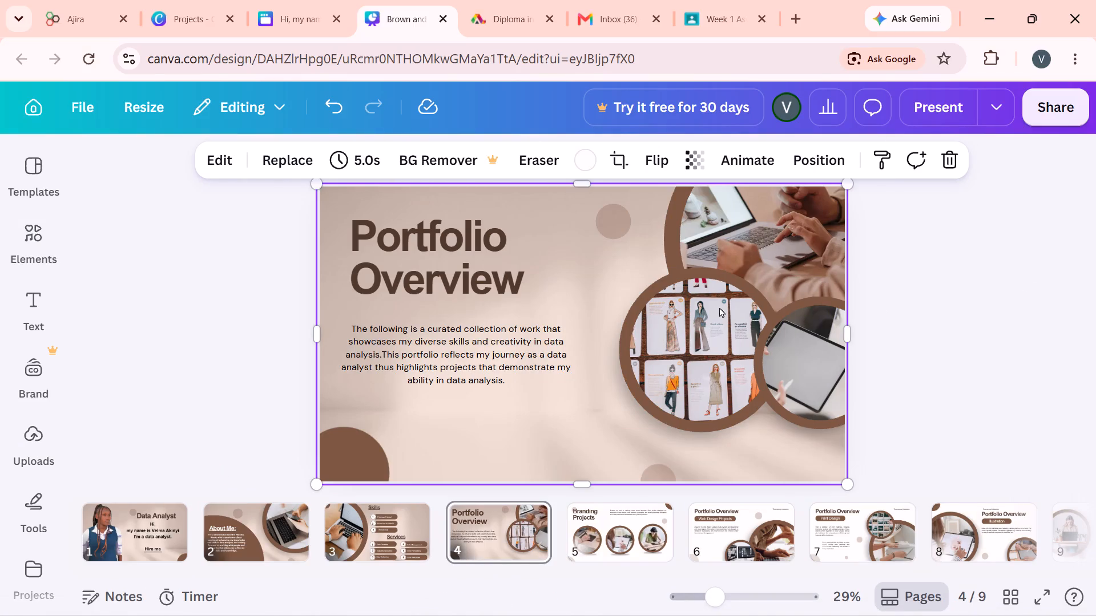
Increase the Portfolio Overview paragraph's font size to 33.6.
click(522, 354)
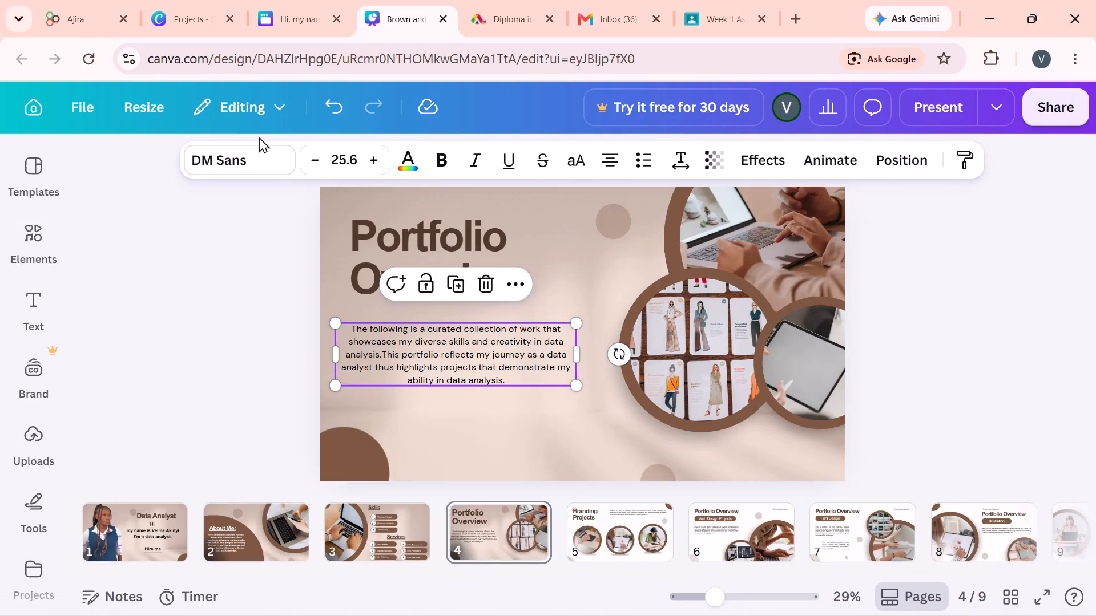
double_click(373, 157)
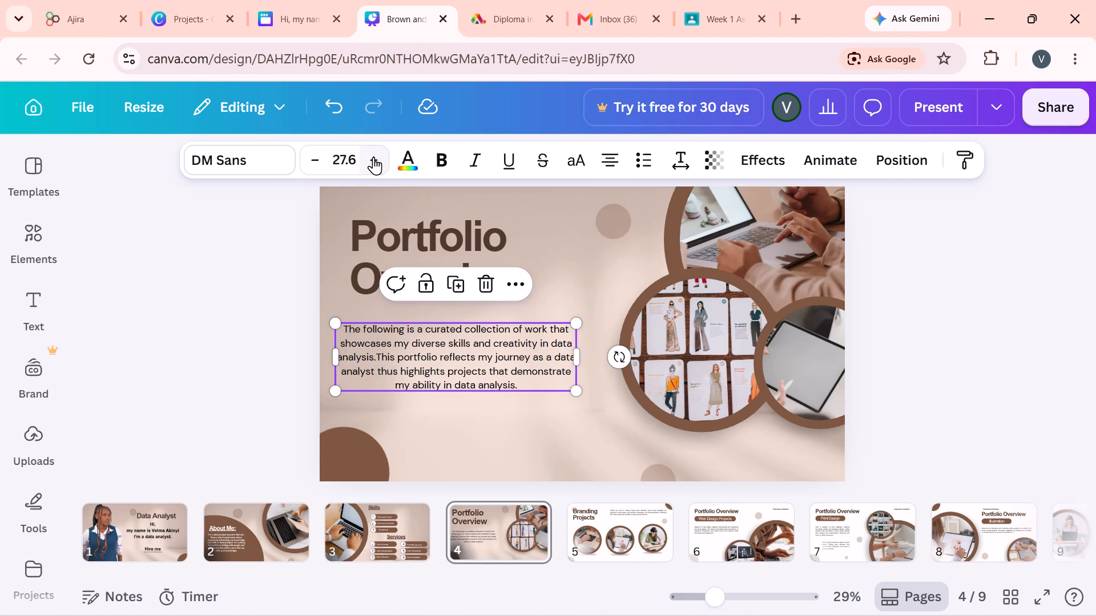
click(373, 157)
click(373, 157)
click(373, 157)
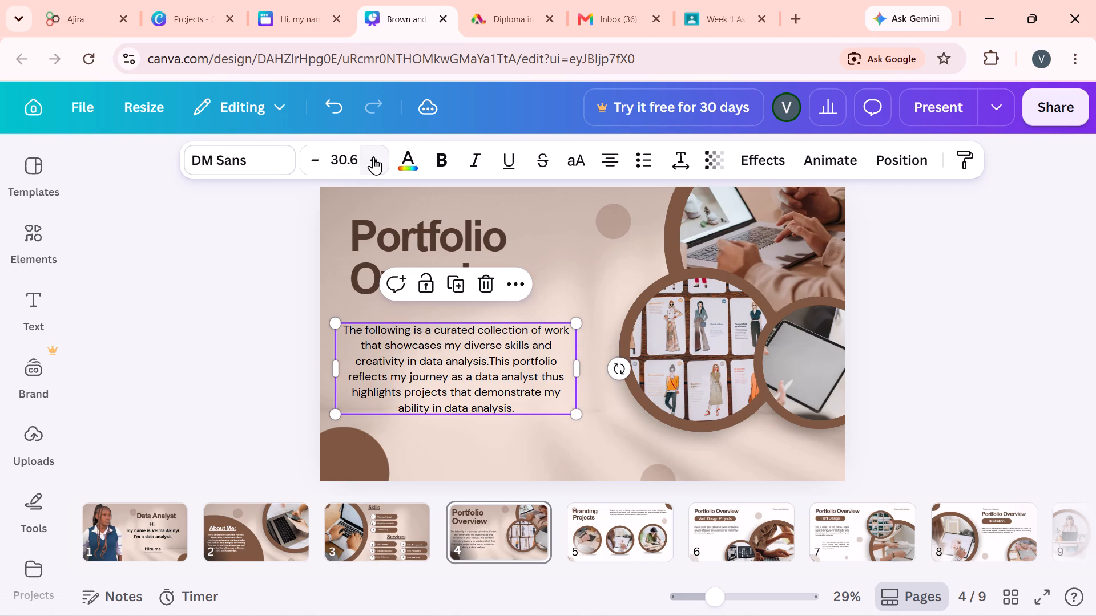
click(373, 157)
click(373, 157)
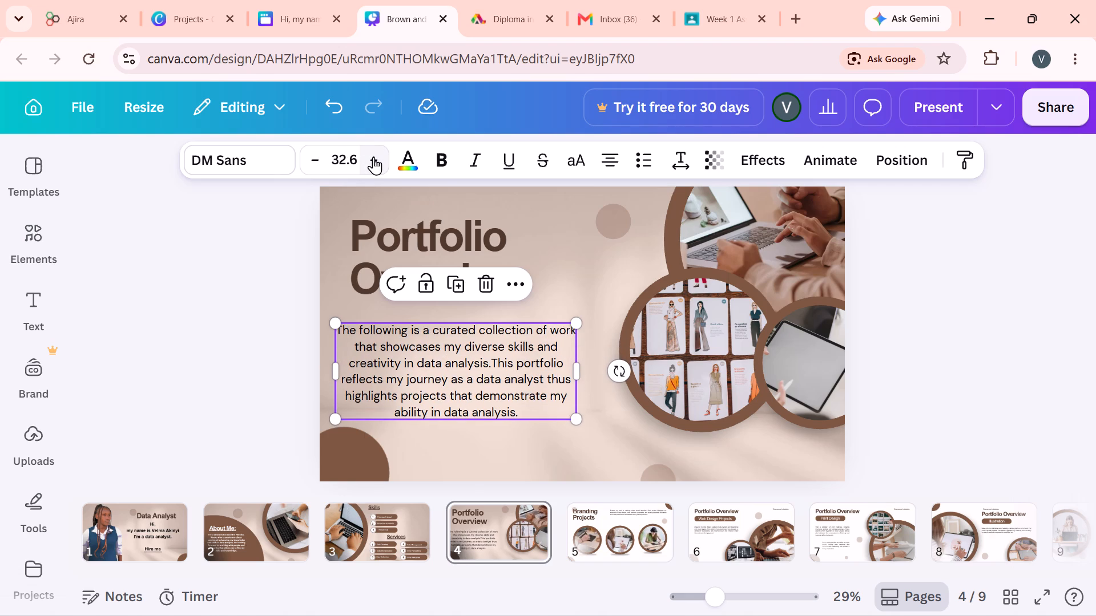
click(373, 157)
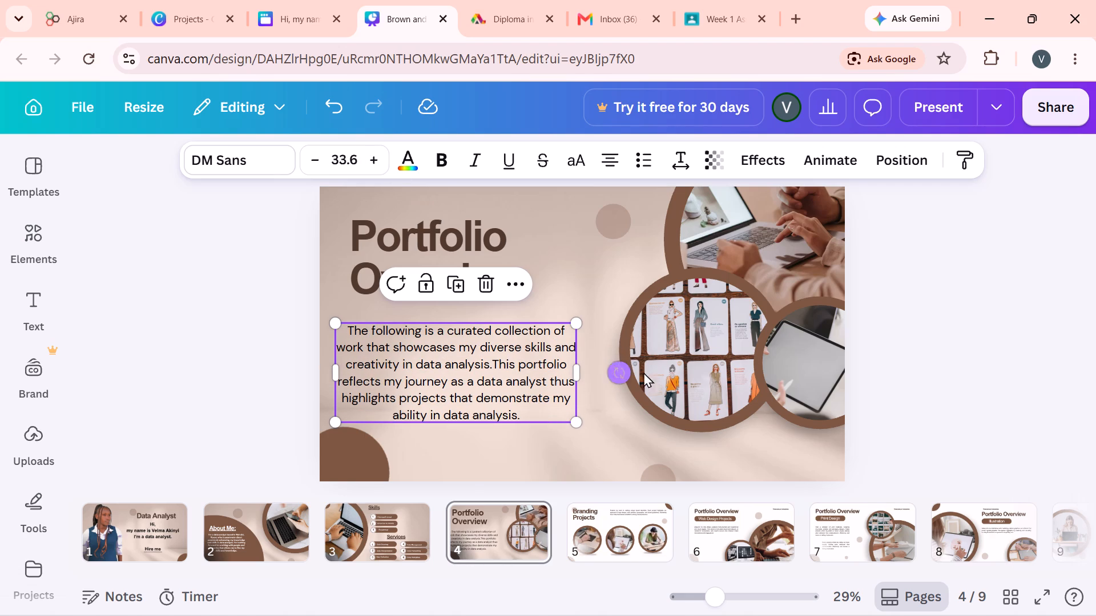
click(958, 333)
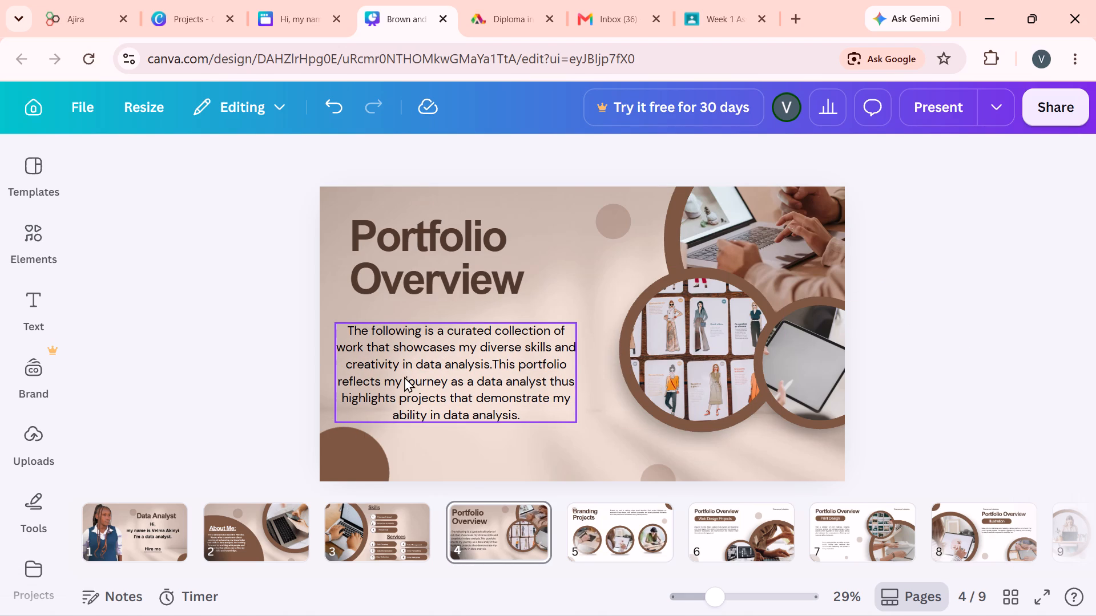
Move the paragraph up just below the title, scale it down to font size 30.1, and slightly widen its text box.
drag(404, 376, 416, 362)
drag(584, 403, 554, 403)
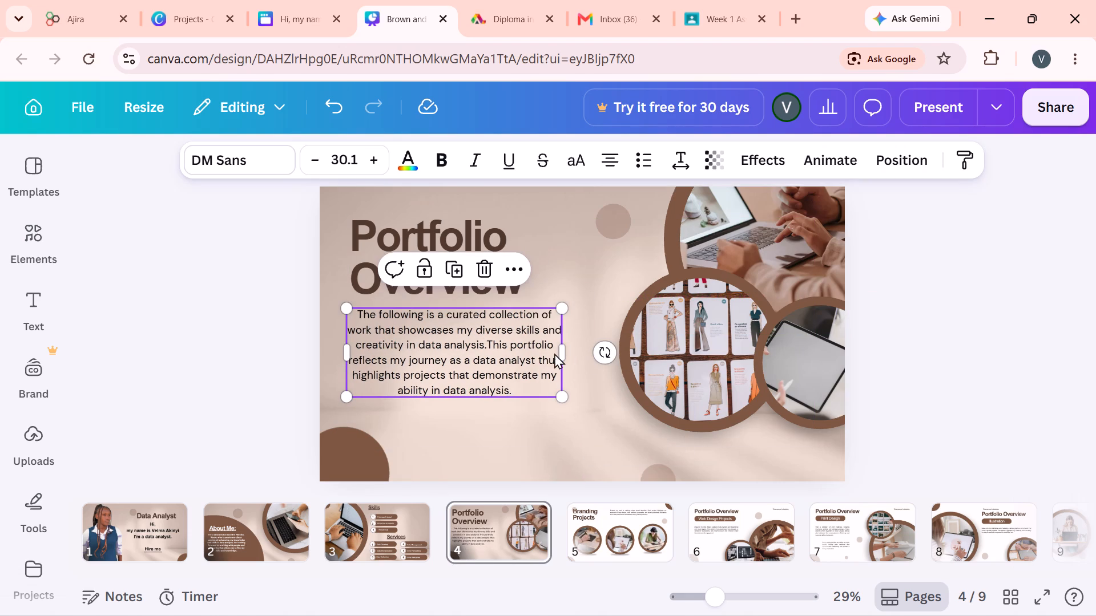
drag(570, 351, 591, 350)
click(531, 418)
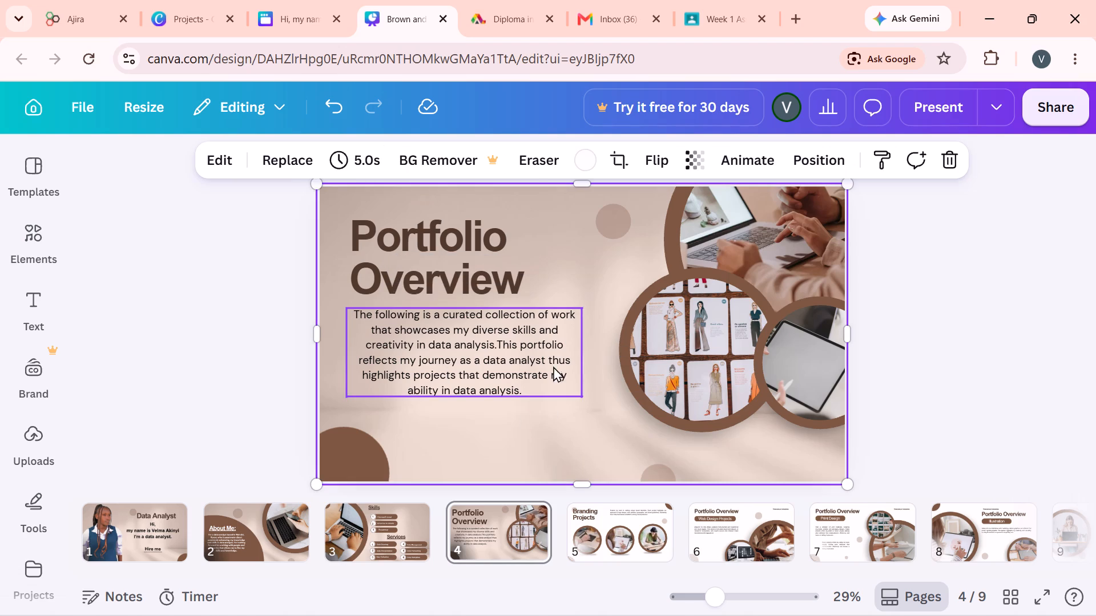
click(942, 270)
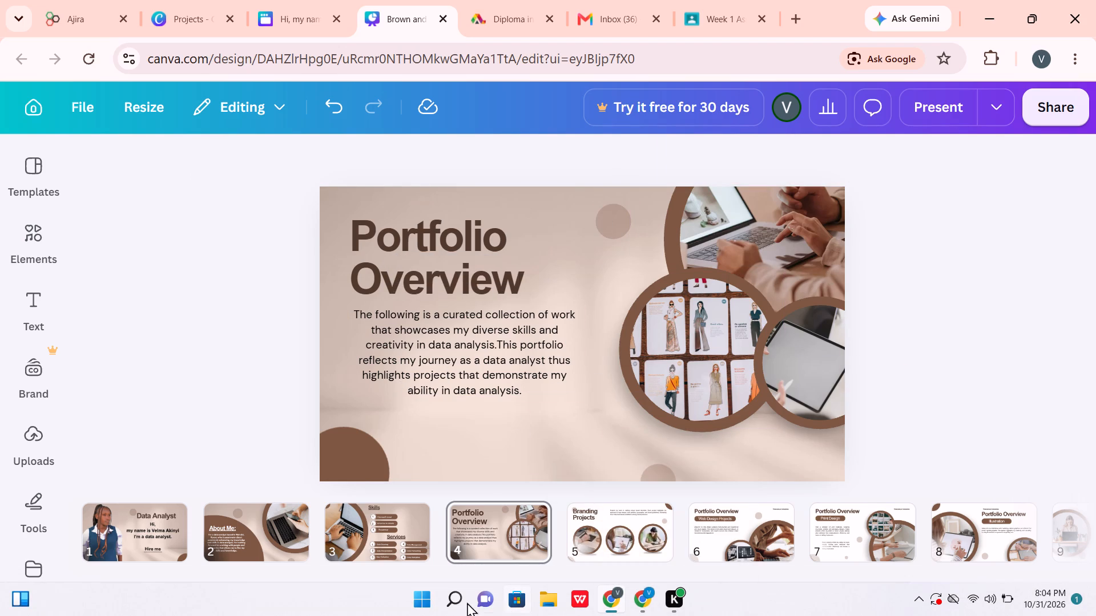
Find Excel 2016 among the recent Windows search entries and launch it.
click(425, 602)
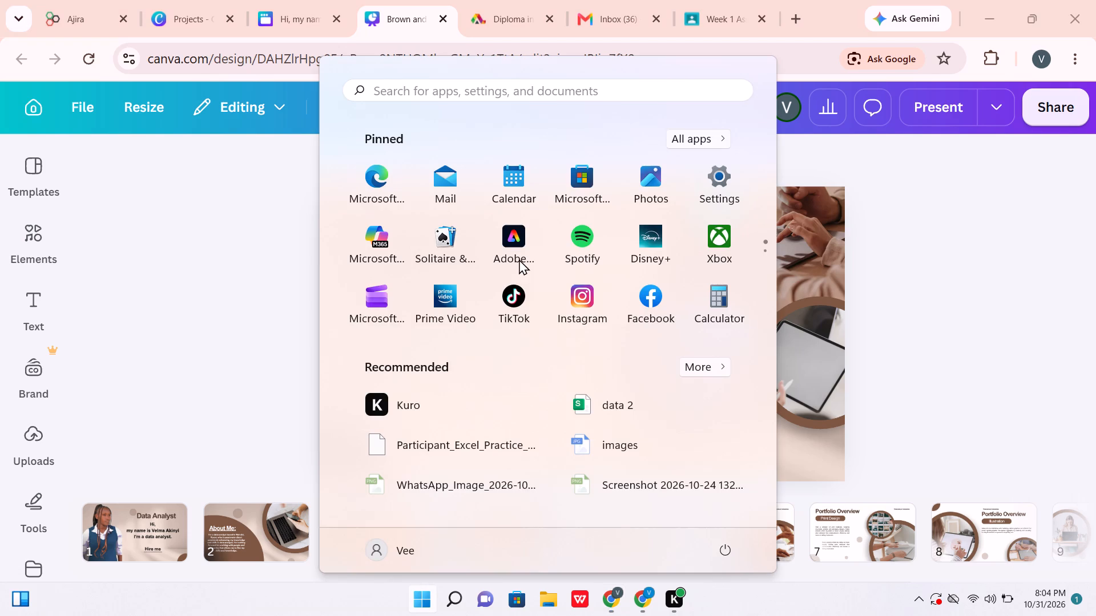
click(394, 96)
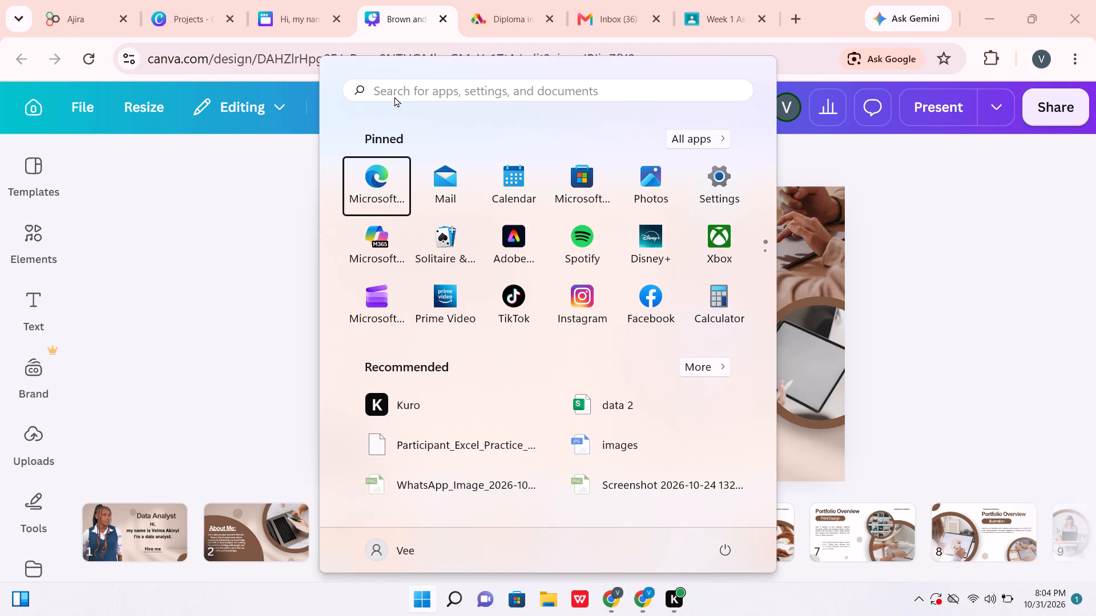
click(348, 164)
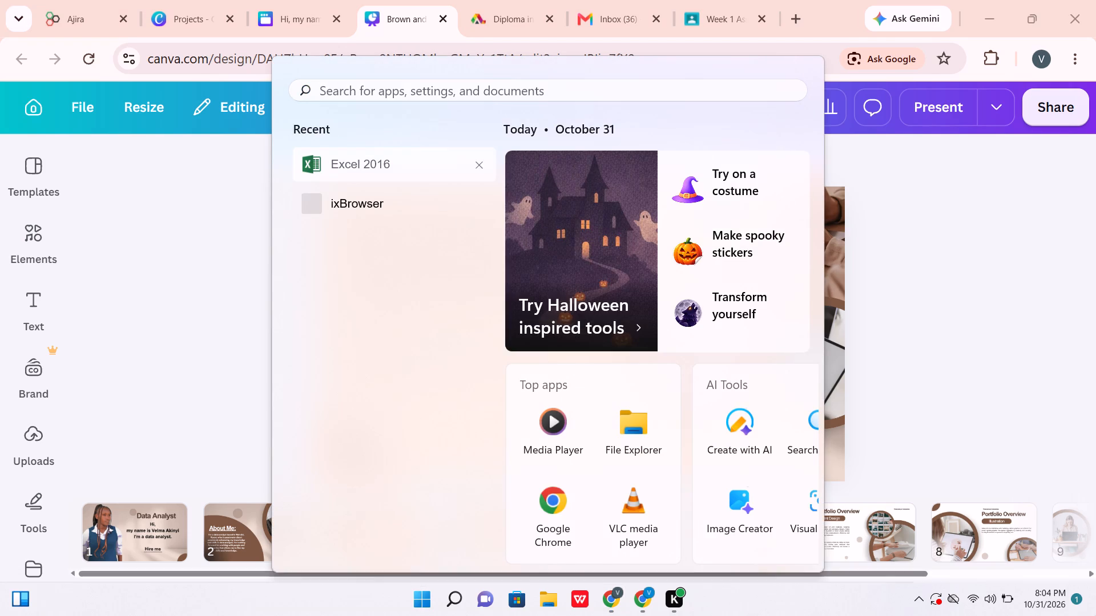
Dismiss the Windows search and open a new tab in Chrome.
click(727, 21)
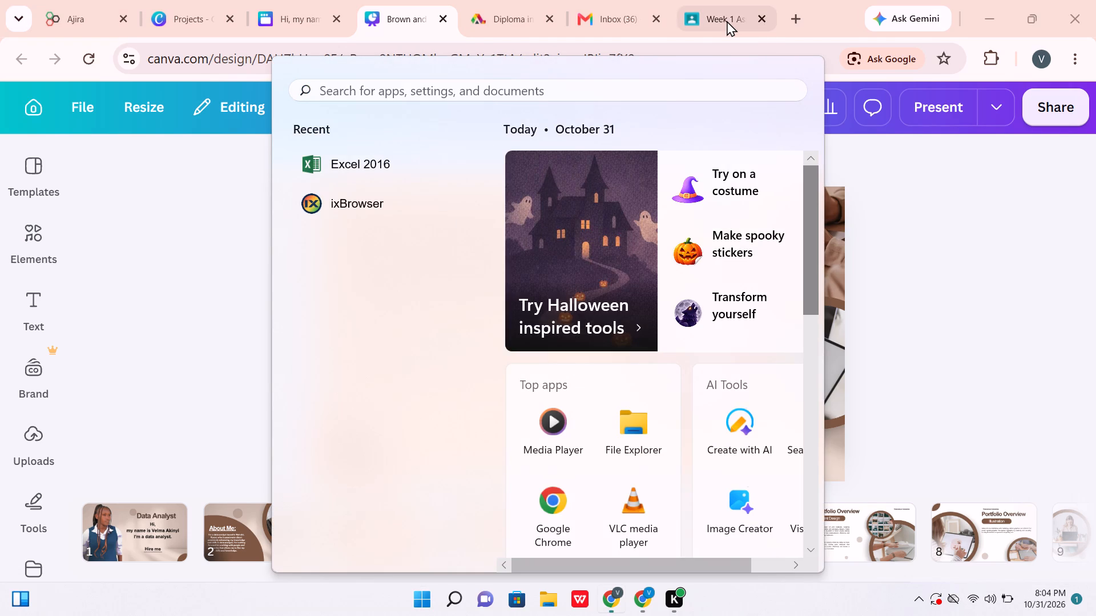
click(792, 13)
click(527, 51)
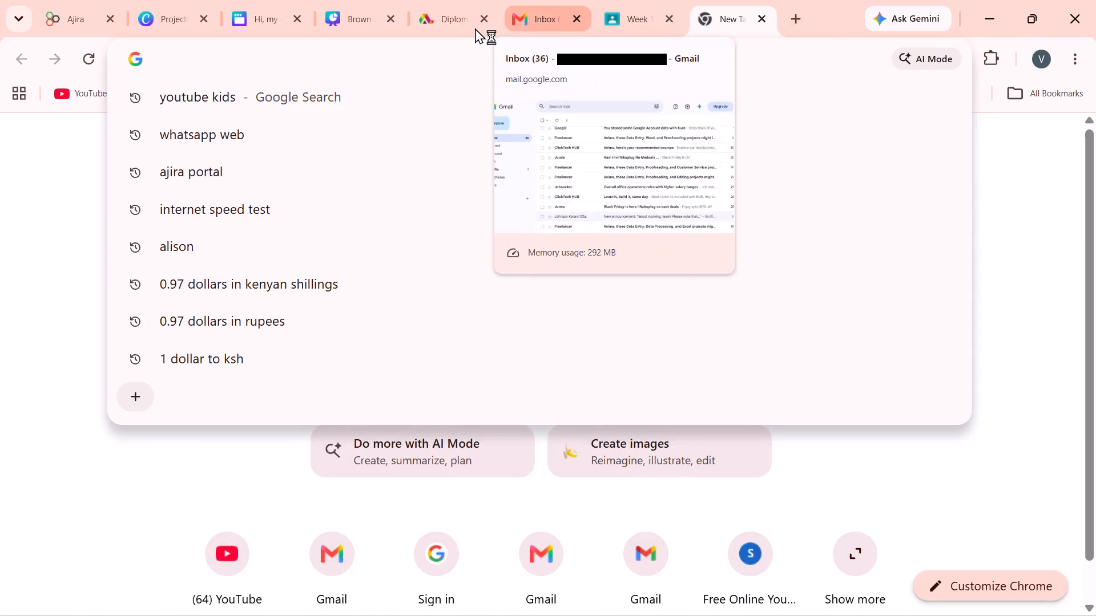
Review the Week 1 ATS-friendly resume assignment's instructions in Google Classroom, and the due work and classes on the Classroom home page.
click(619, 15)
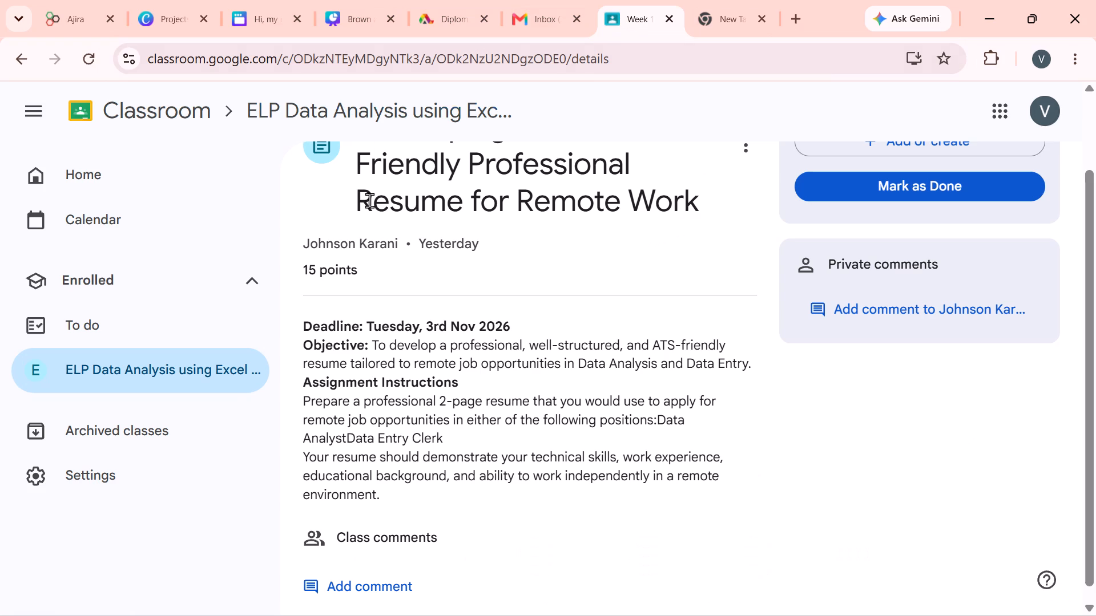
scroll(374, 356, up, 4)
scroll(374, 356, down, 2)
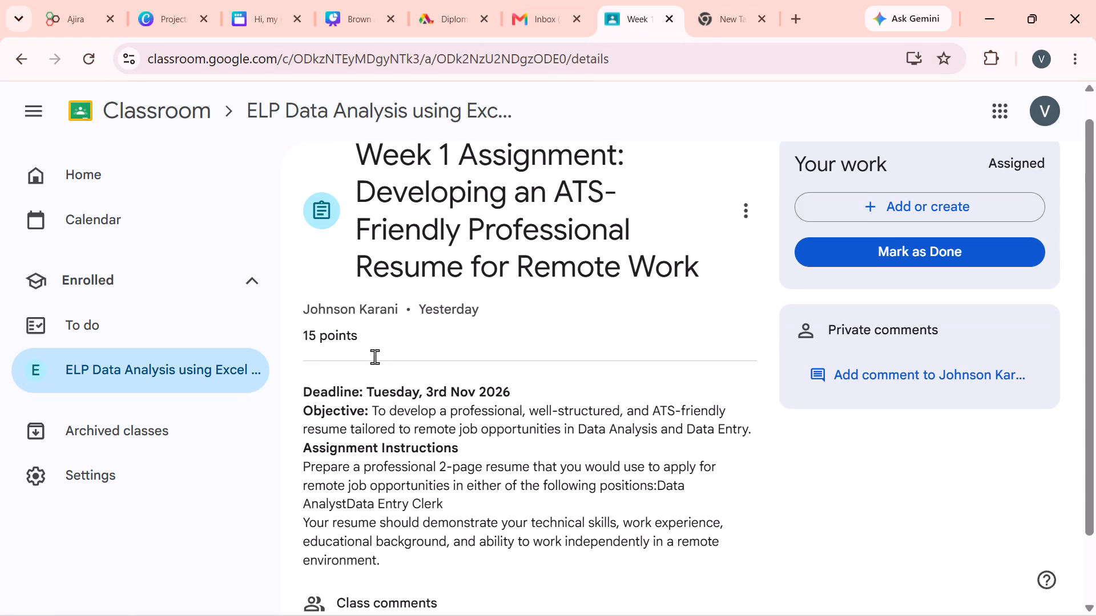
scroll(374, 356, down, 4)
scroll(374, 356, up, 4)
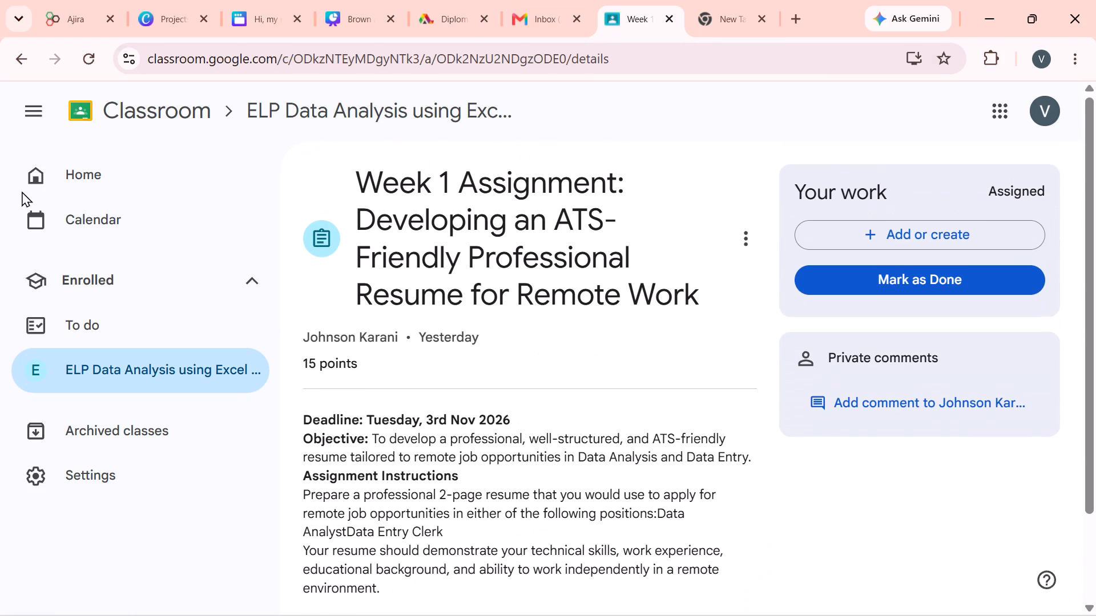
click(76, 166)
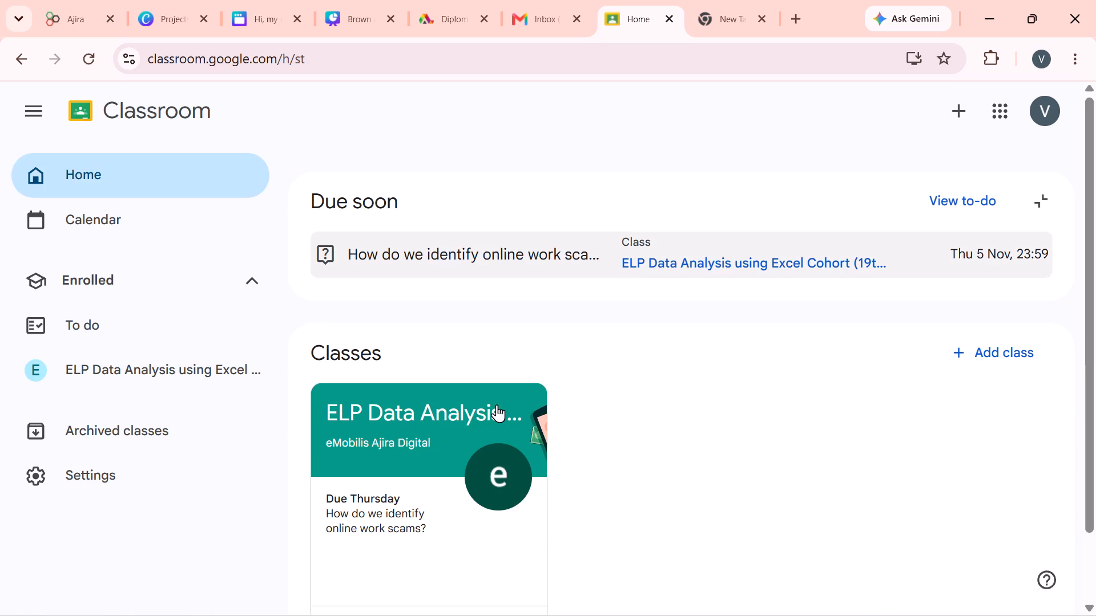
scroll(622, 343, down, 3)
scroll(622, 349, up, 3)
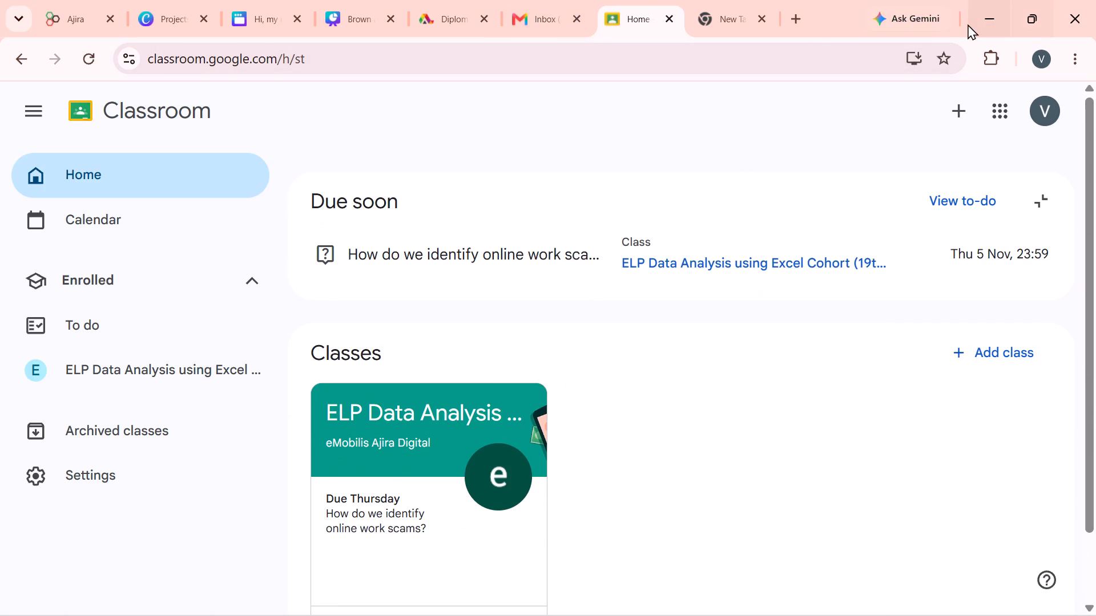
Return to the brown and cream portfolio presentation in Canva.
click(345, 20)
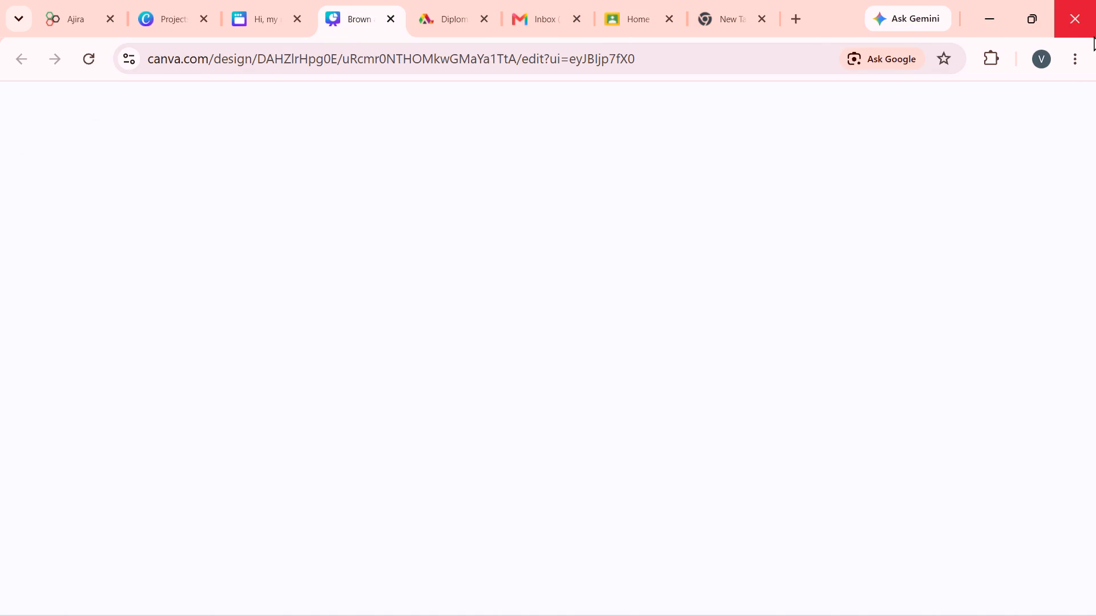